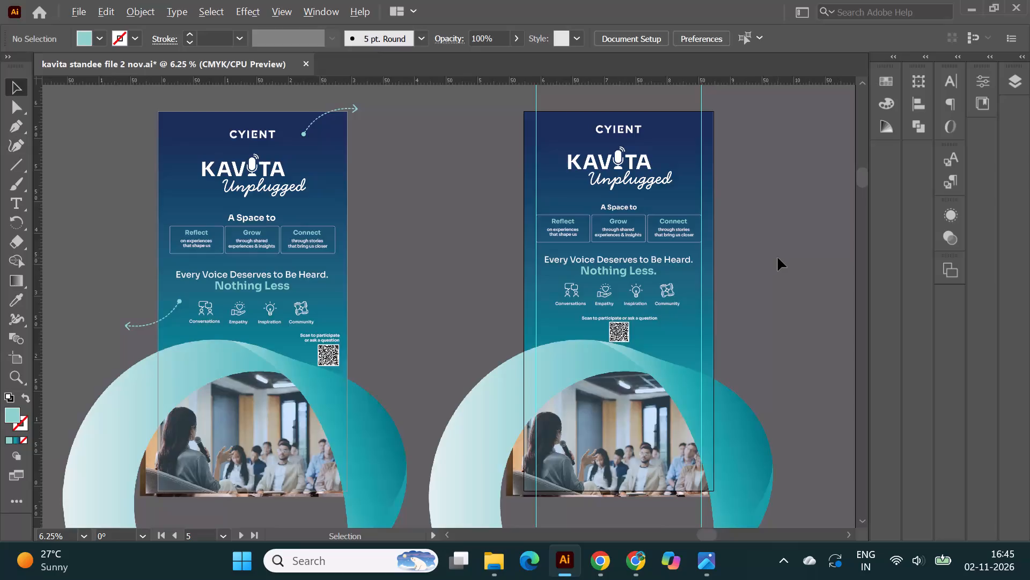
Examine the Kavita Unplugged standee with vertical guides alongside the neighbouring standee versions, comparing their text, icon and QR code layouts.
scroll(778, 258, up, 1)
alt+scroll(778, 259, up, 1)
alt+scroll(262, 347, down, 1)
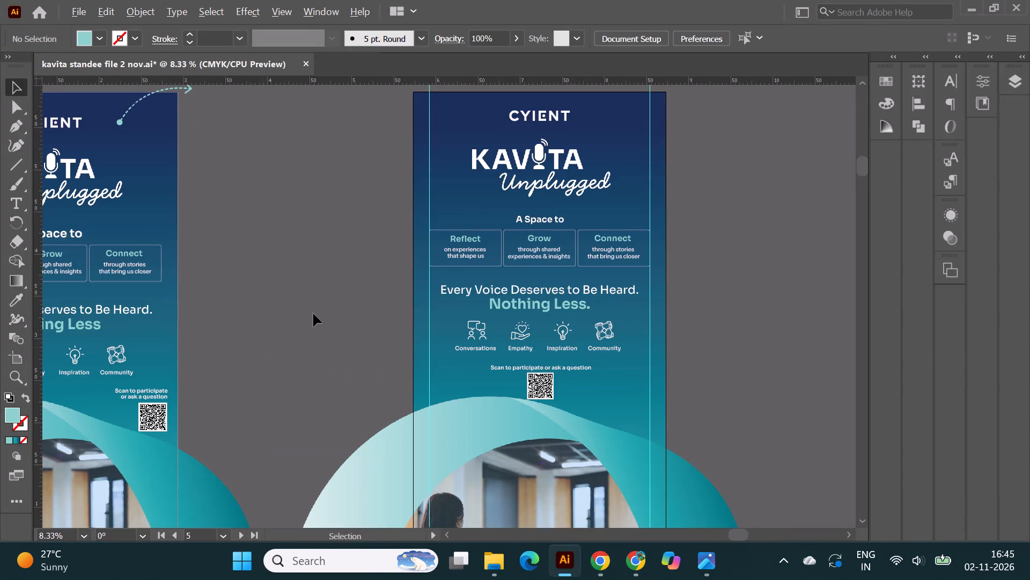
alt+scroll(351, 294, down, 1)
drag(705, 533, 707, 532)
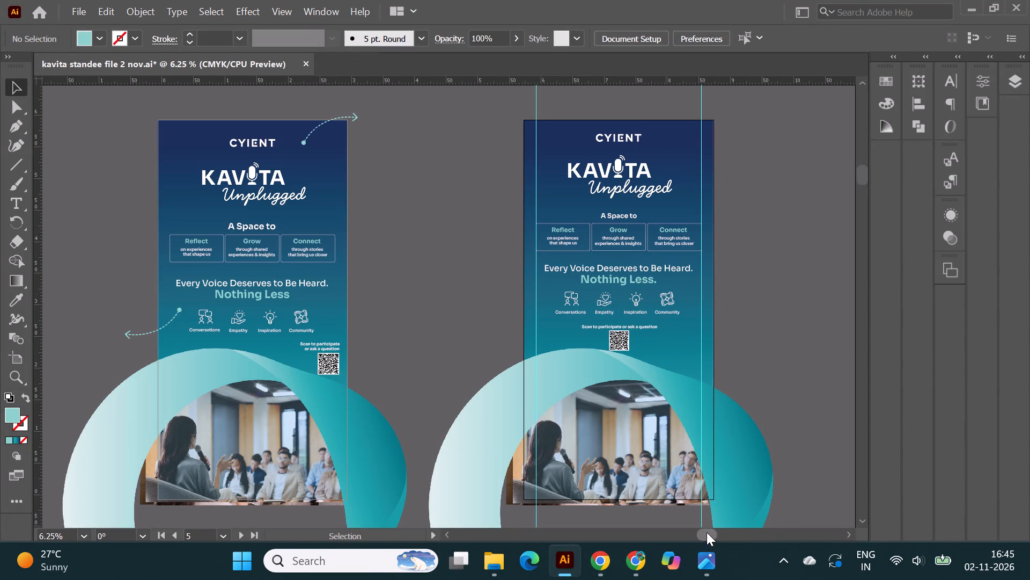
drag(707, 532, 765, 528)
alt+scroll(520, 303, down, 1)
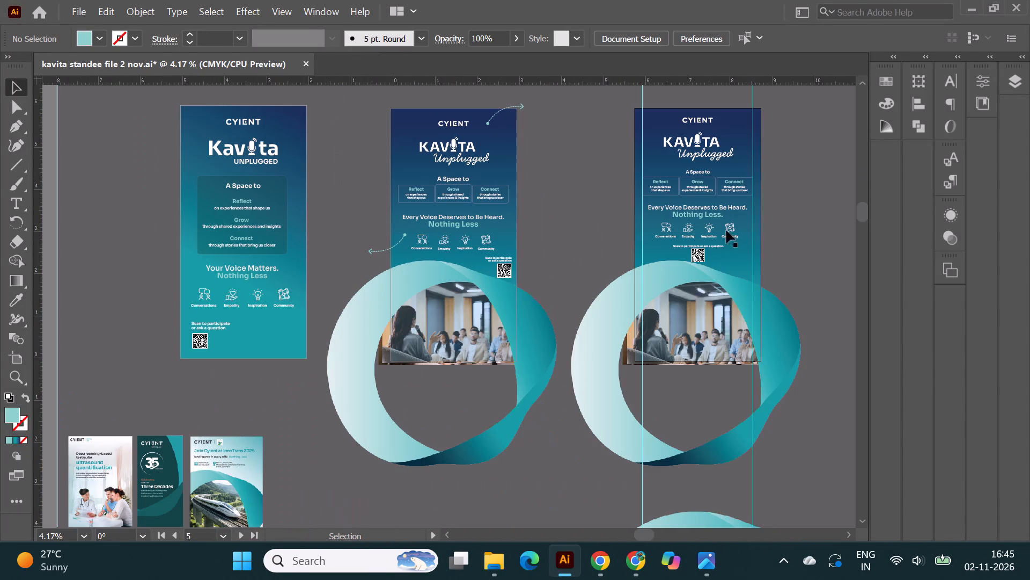
alt+scroll(799, 192, up, 2)
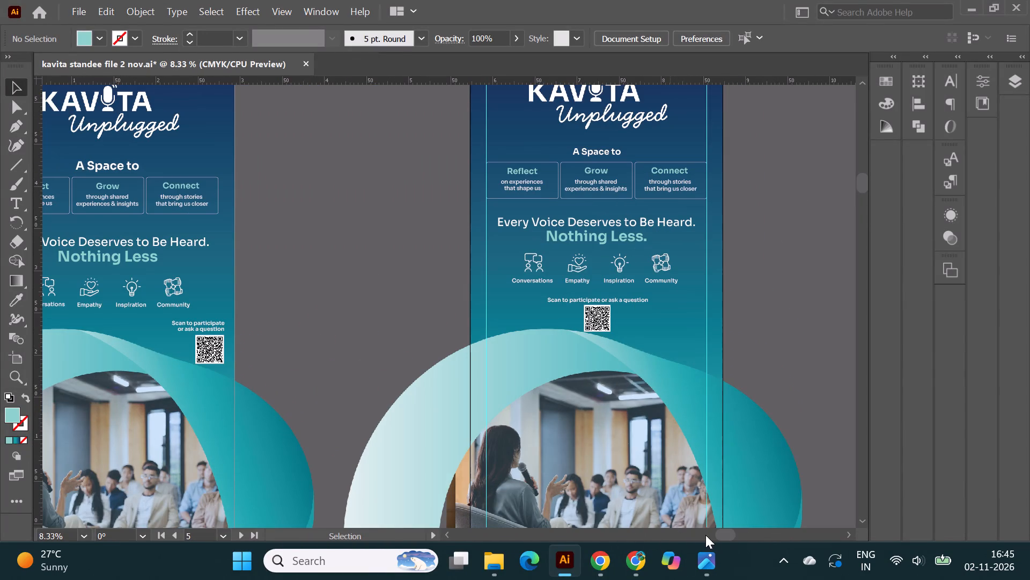
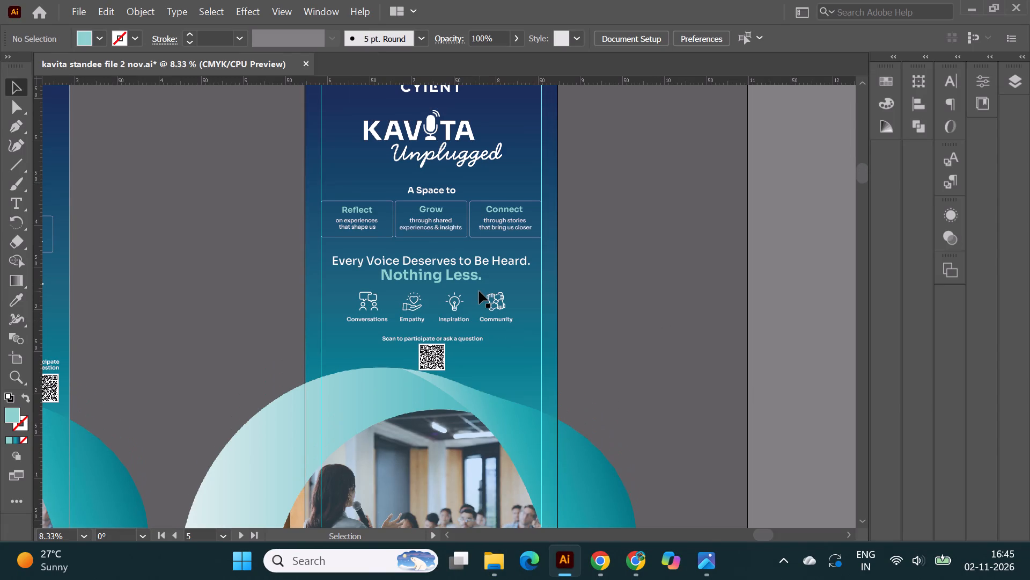
Compare the guided Kavita Unplugged standee with the adjacent version, checking the overall layout and QR code placement.
alt+scroll(479, 291, down, 1)
alt+scroll(732, 304, up, 1)
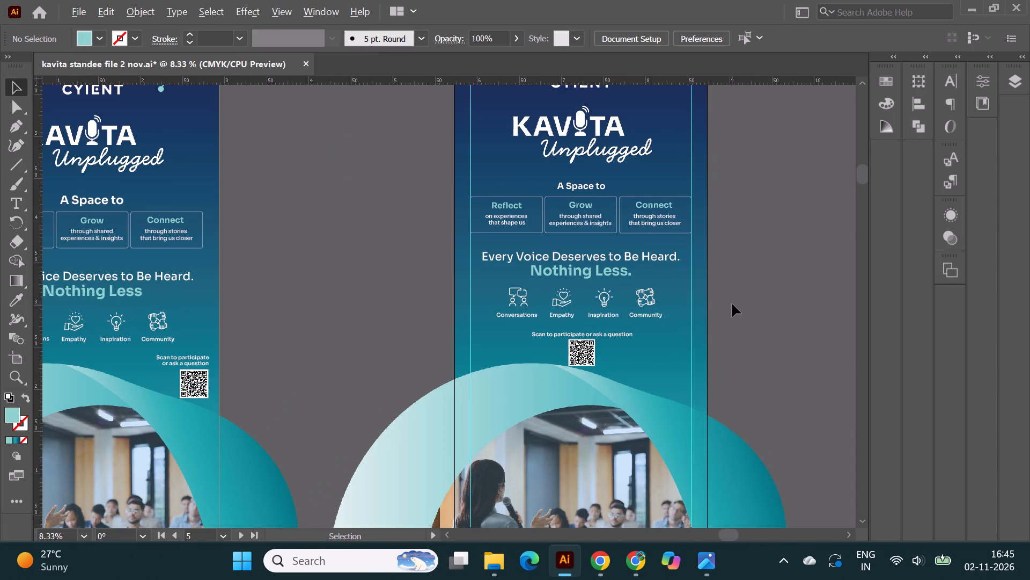
alt+scroll(732, 304, up, 1)
alt+scroll(271, 308, down, 1)
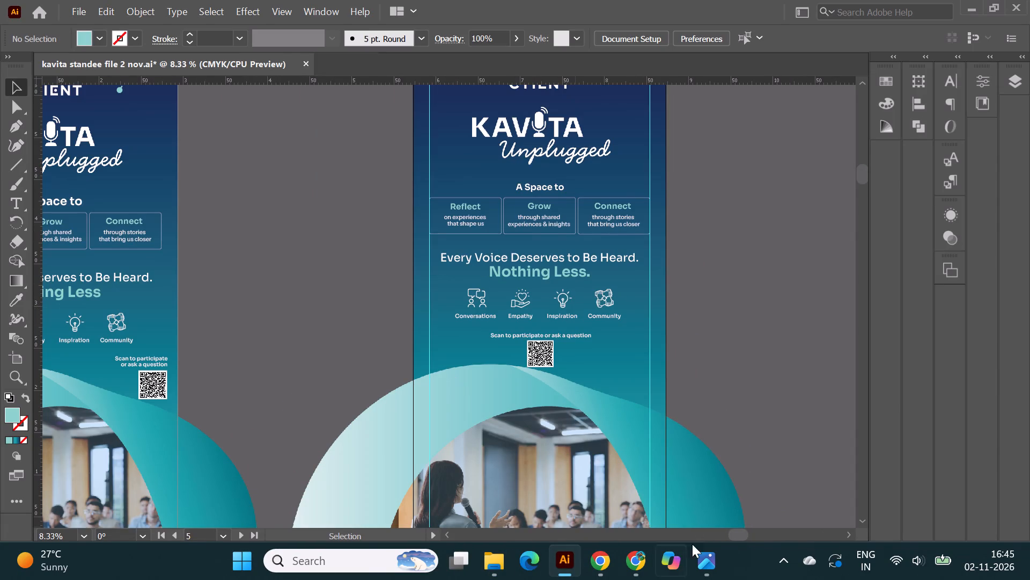
drag(732, 537, 756, 532)
alt+scroll(244, 288, down, 1)
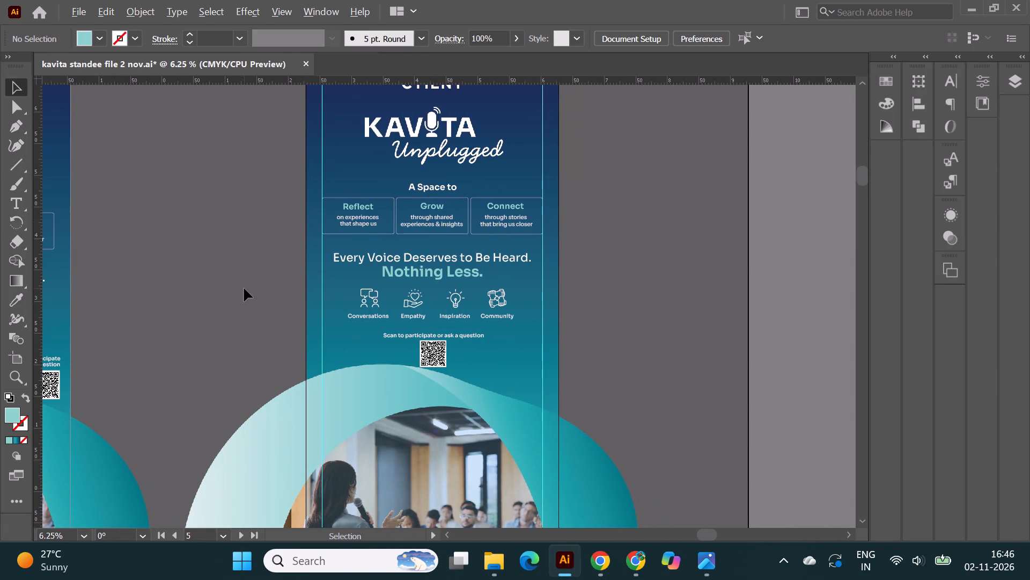
scroll(745, 363, up, 1)
drag(709, 532, 751, 530)
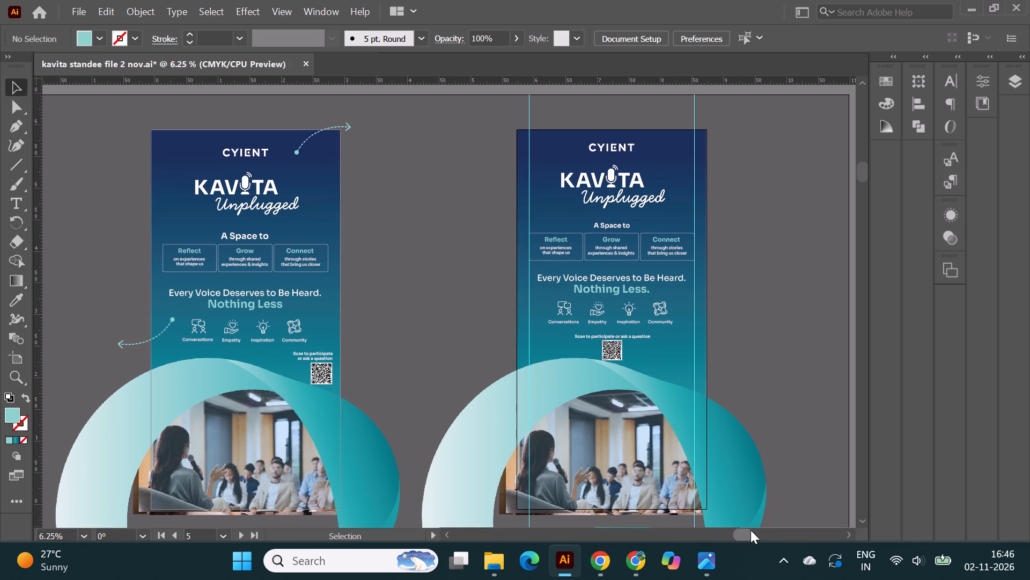
drag(751, 530, 758, 530)
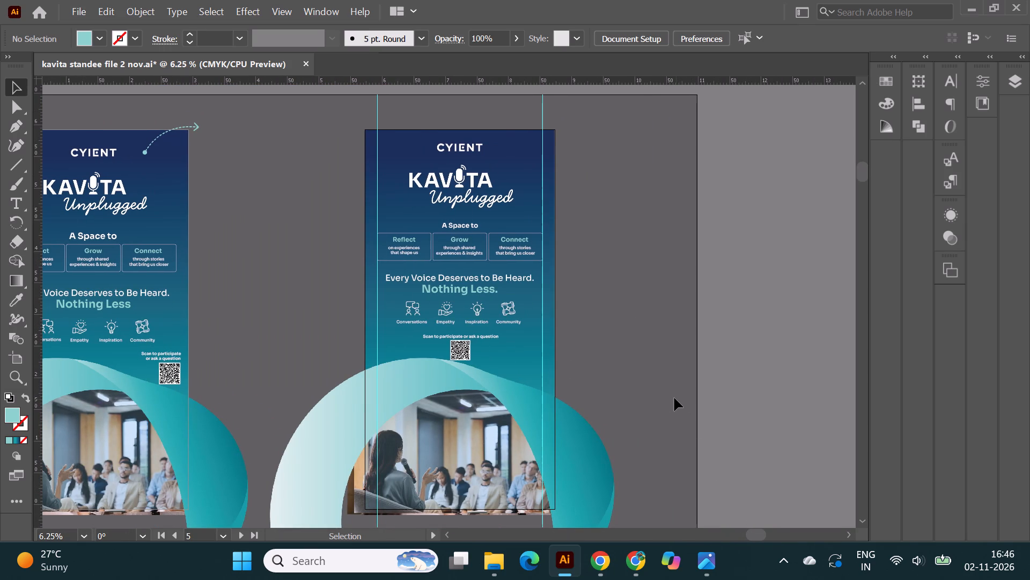
Examine the guided standee up close, from the Kavita Unplugged title and three text boxes to the icon row, QR code and curved photo area.
alt+scroll(533, 311, up, 1)
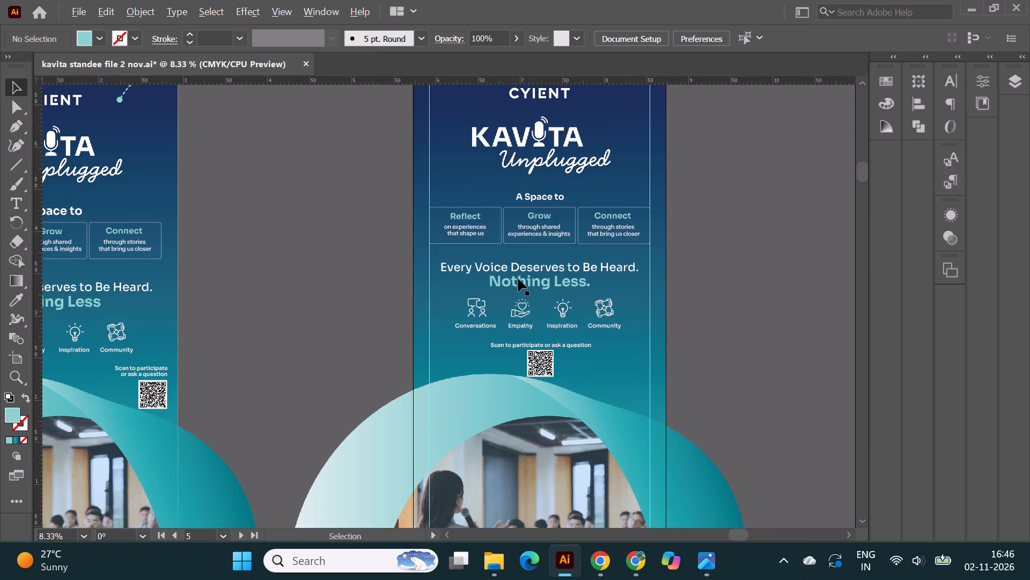
alt+scroll(706, 272, up, 1)
scroll(651, 294, up, 1)
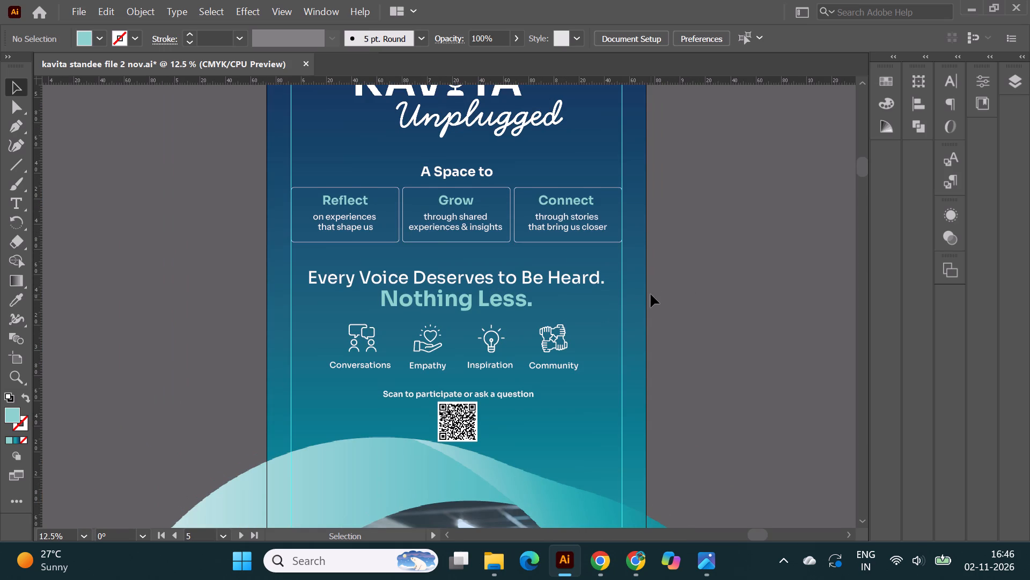
scroll(586, 293, up, 2)
scroll(435, 299, up, 2)
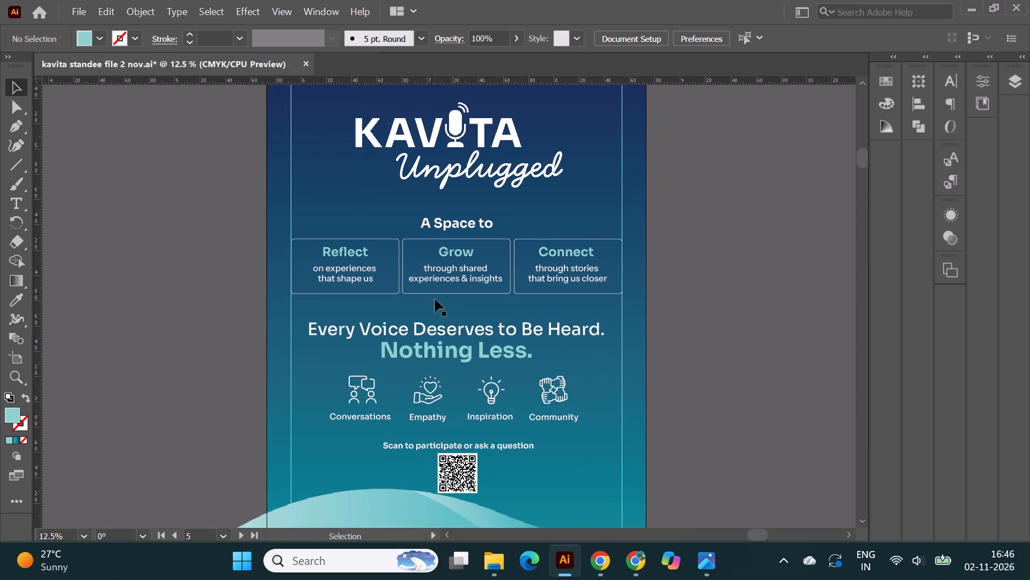
scroll(435, 299, up, 3)
scroll(435, 299, down, 19)
alt+scroll(447, 258, up, 2)
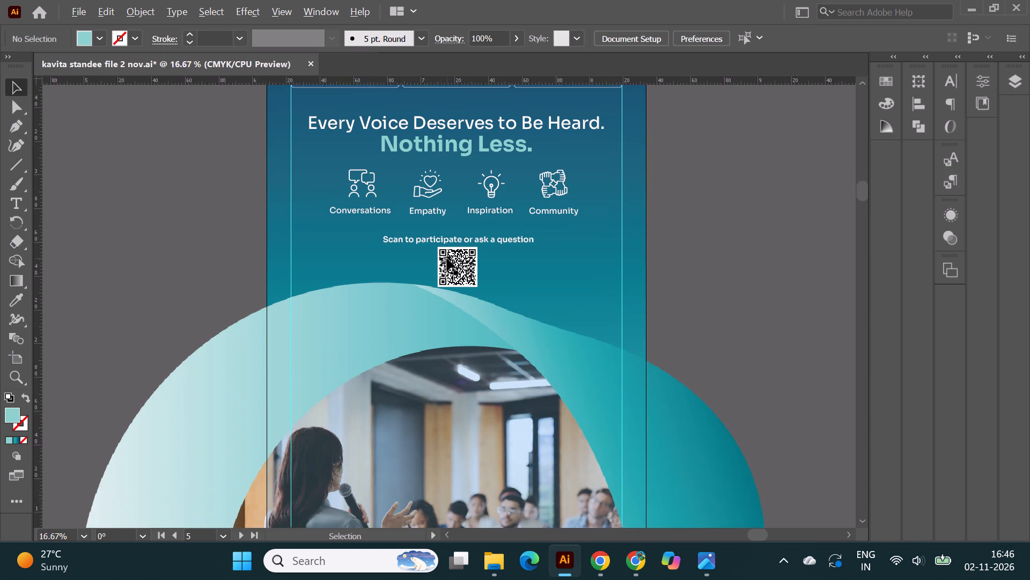
alt+scroll(280, 206, down, 2)
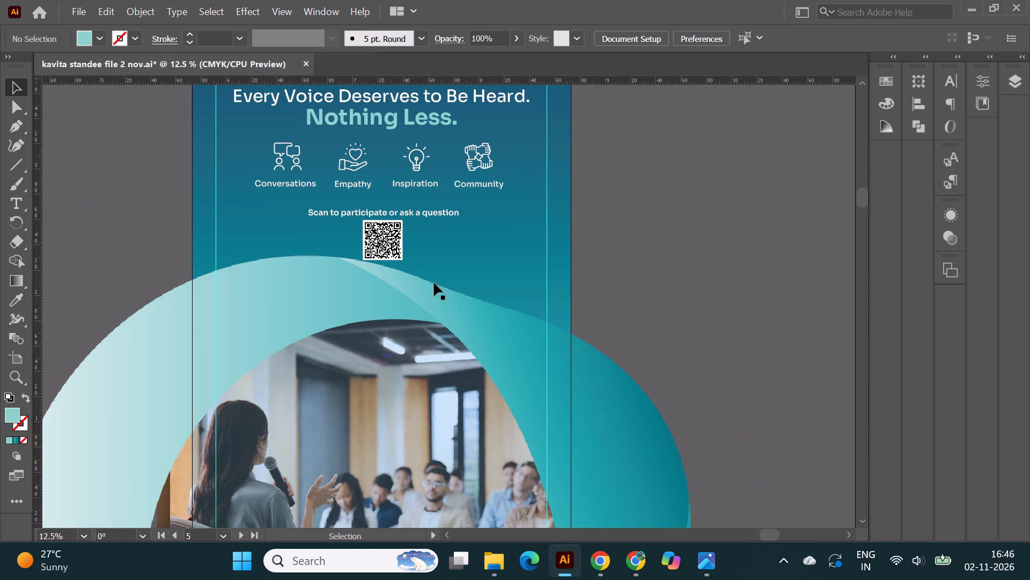
scroll(439, 322, up, 4)
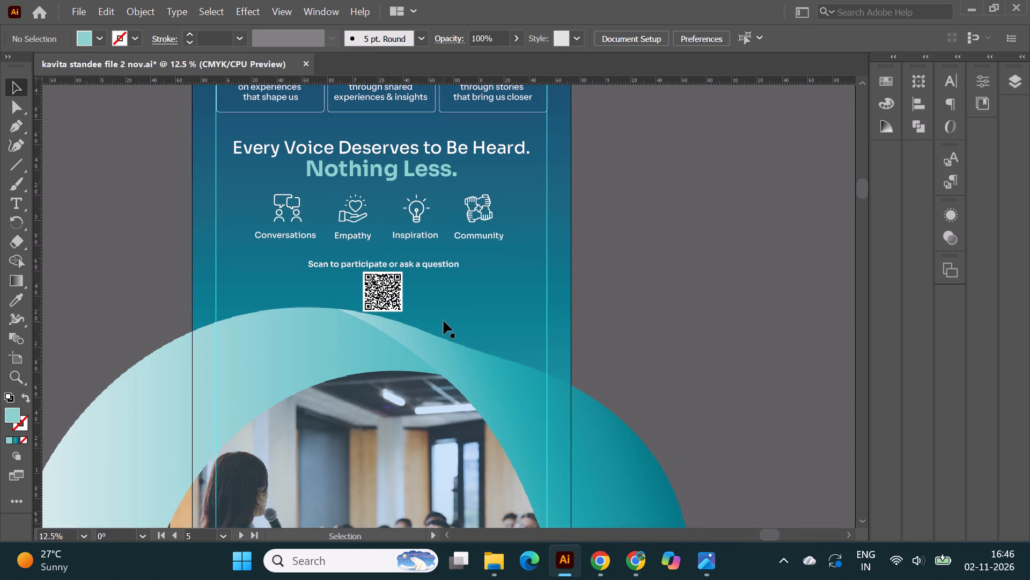
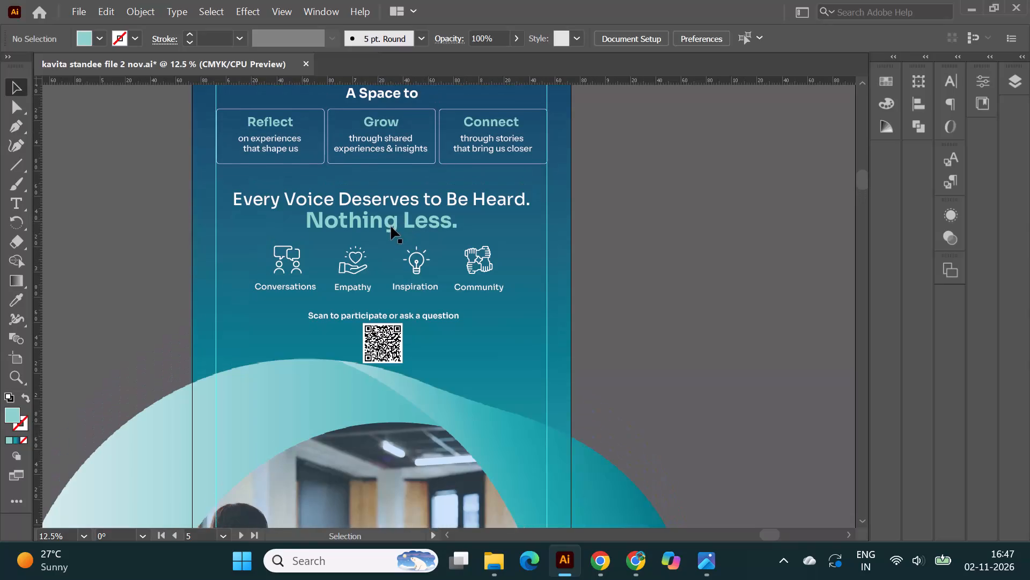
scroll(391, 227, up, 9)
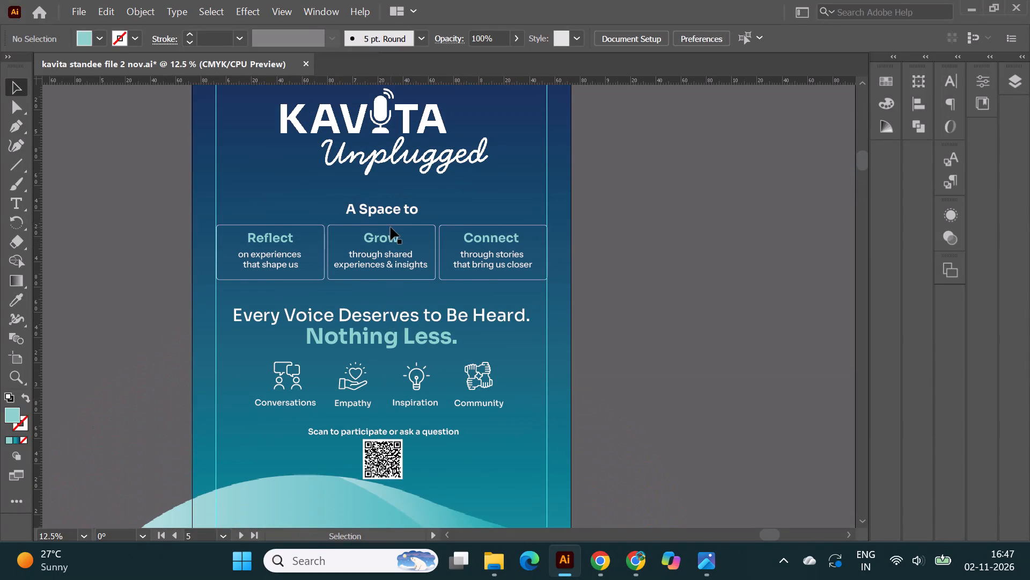
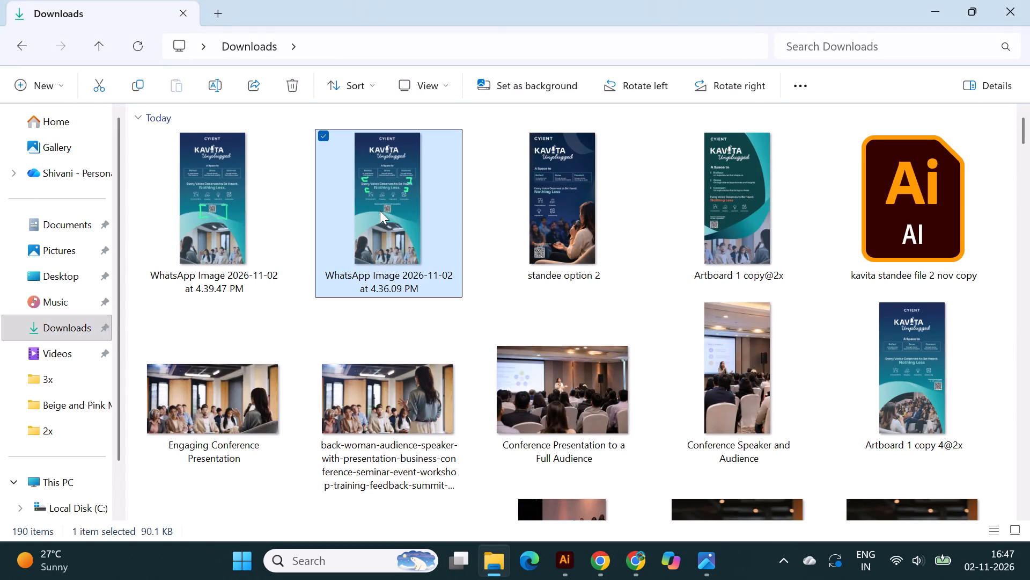
Examine the green bracket marks around the Every Voice Deserves to Be Heard headline on the marked-up 4.36.09 PM standee image and close it.
scroll(499, 230, up, 4)
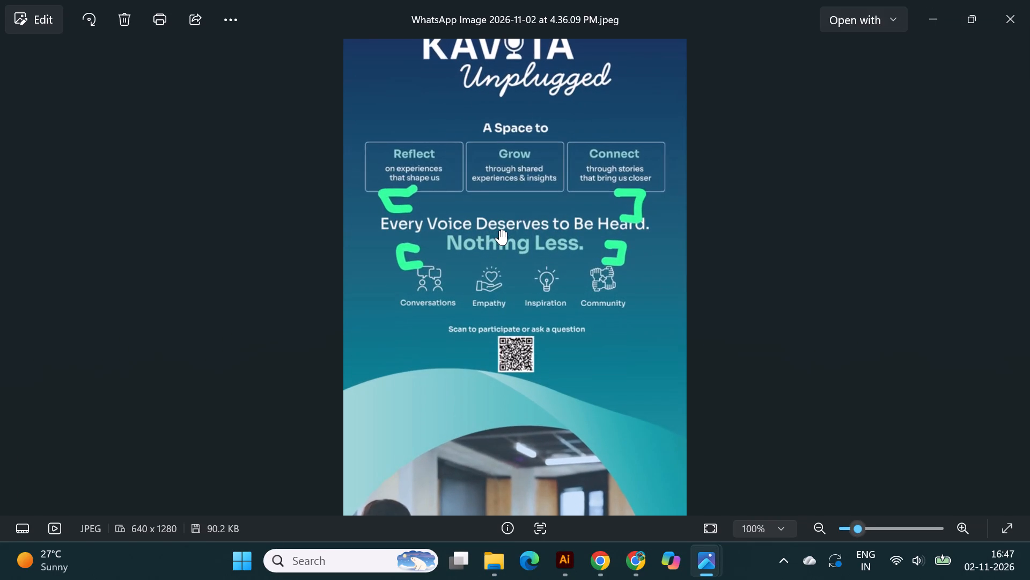
scroll(499, 230, up, 1)
scroll(499, 230, down, 6)
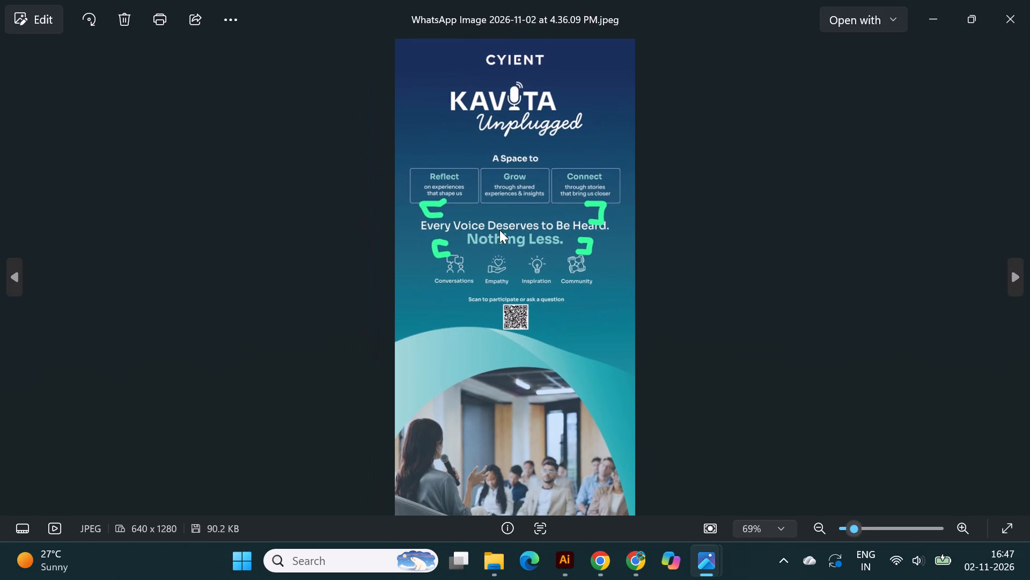
scroll(499, 230, down, 6)
click(1004, 21)
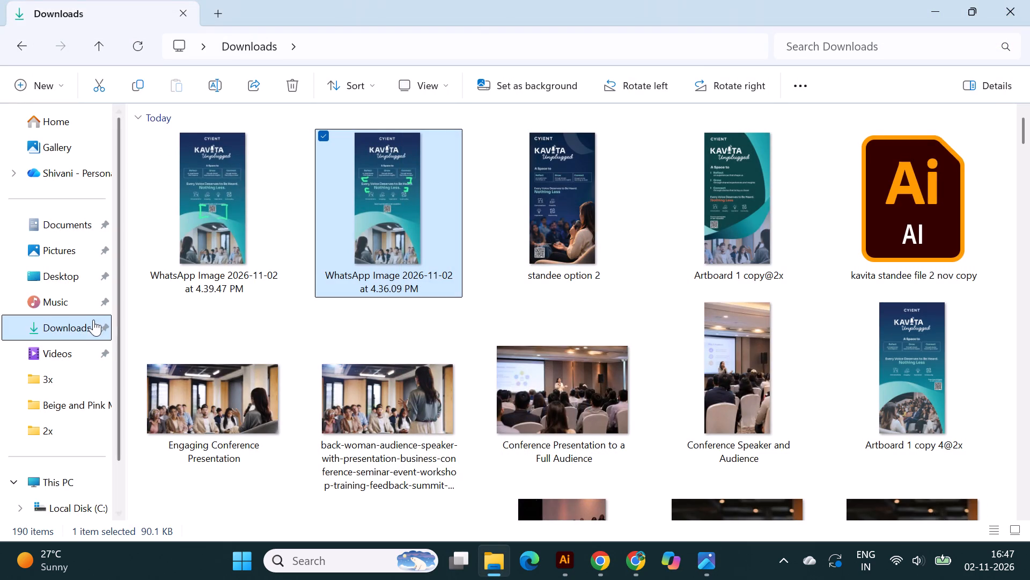
Switch to Illustrator and move the Scan to participate or ask a question text with its QR code off the artboard, beside the standee.
click(93, 320)
click(558, 572)
alt+scroll(319, 373, up, 1)
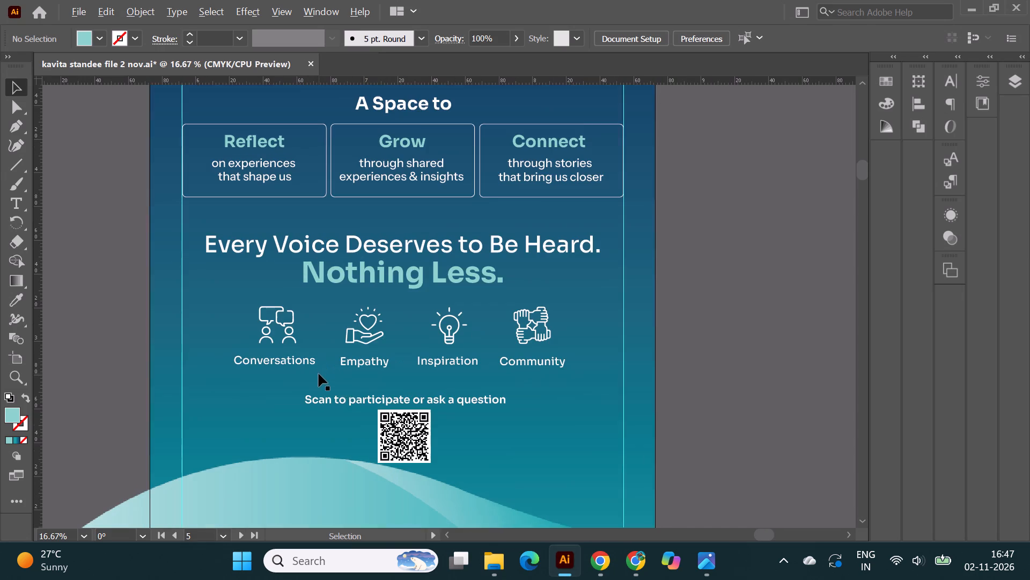
click(359, 400)
shift+click(389, 414)
drag(391, 423, 551, 420)
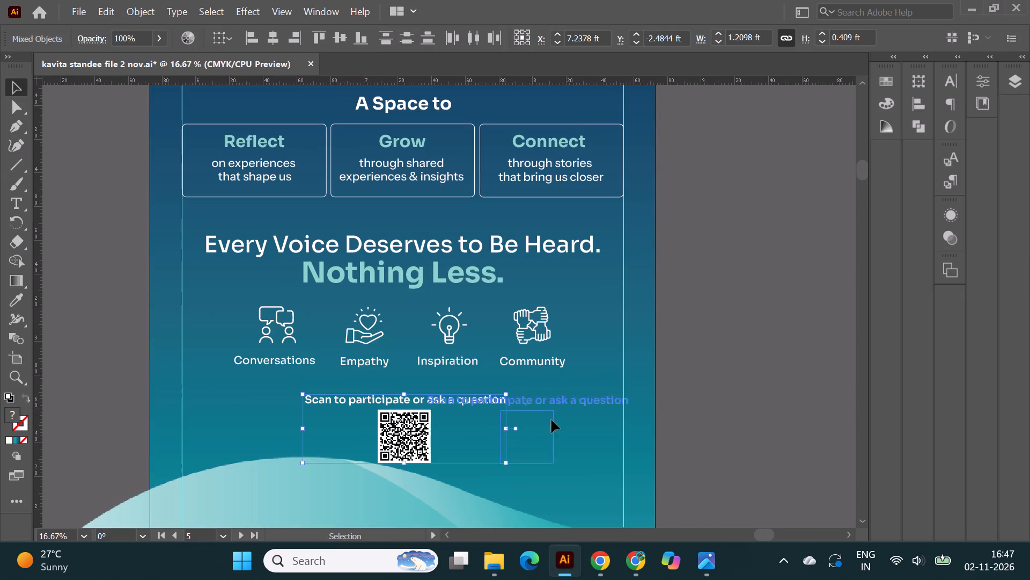
drag(551, 420, 744, 408)
click(739, 303)
Select the group containing the Every Voice Deserves to Be Heard, Nothing Less headline and the four labelled icons.
scroll(315, 312, up, 3)
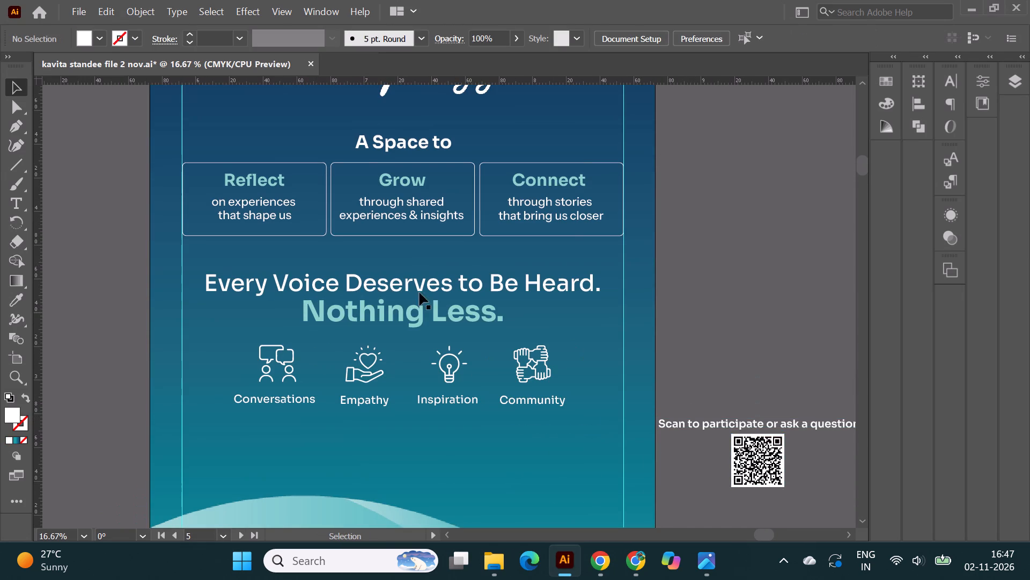
click(742, 273)
alt+scroll(276, 326, up, 1)
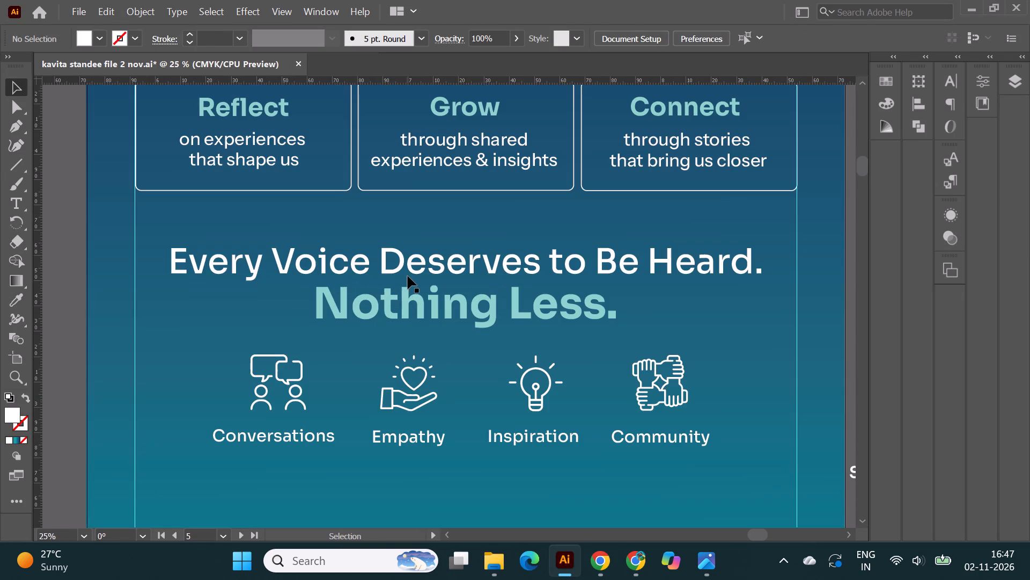
click(408, 273)
alt+scroll(408, 273, down, 1)
alt+scroll(470, 282, up, 1)
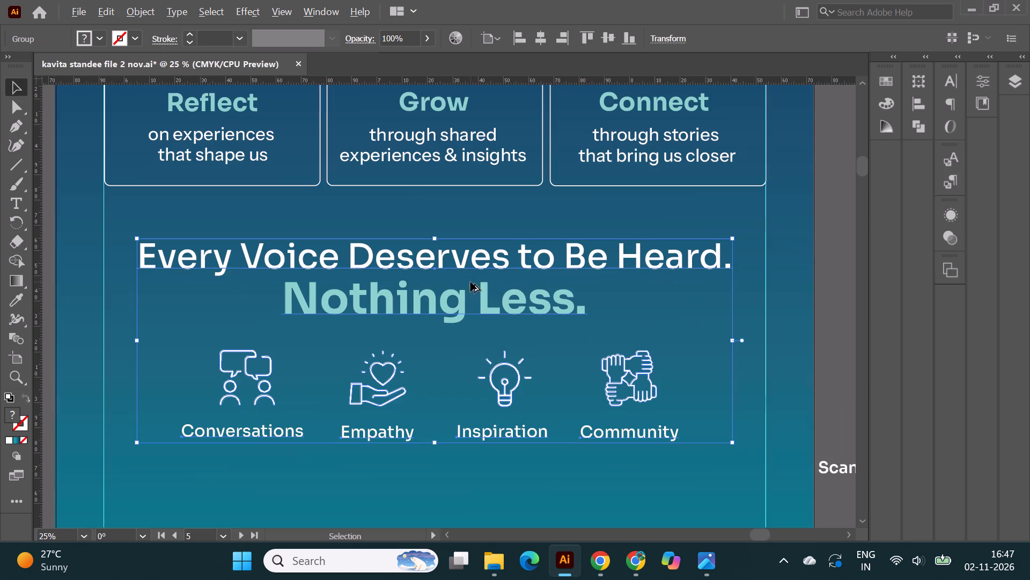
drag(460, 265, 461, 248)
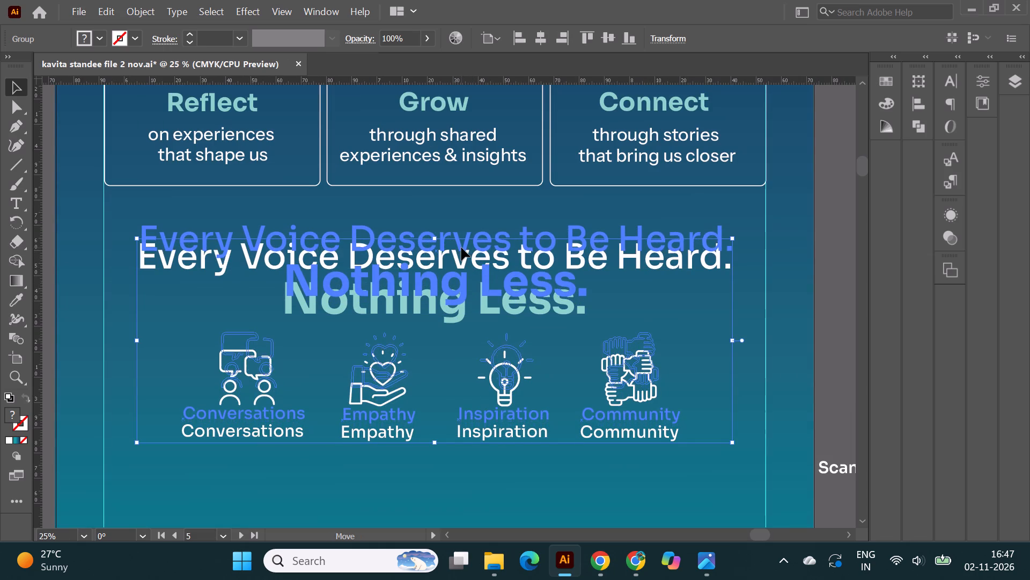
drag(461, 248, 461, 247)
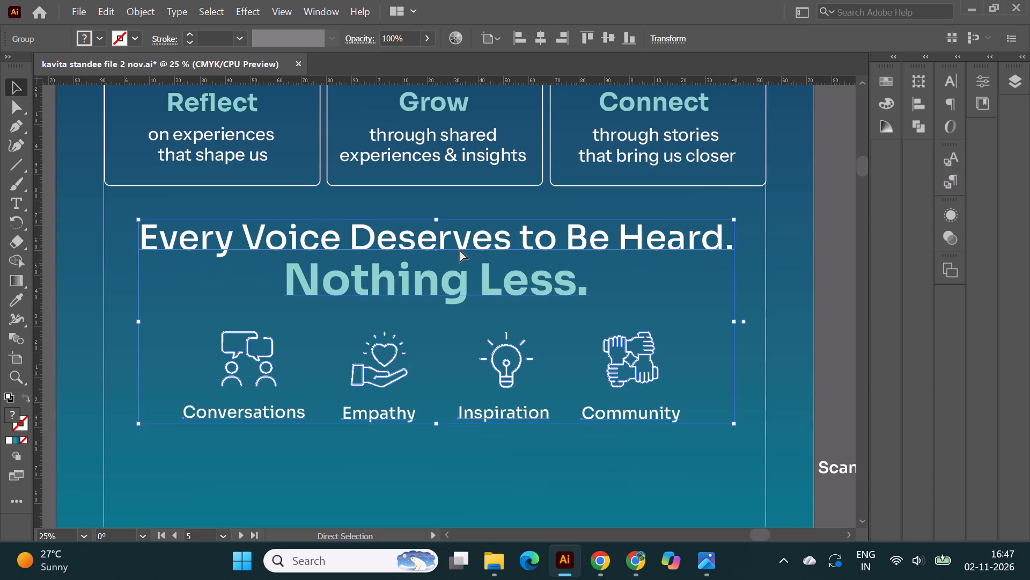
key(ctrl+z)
Move the group holding the "Every Voice Deserves to Be Heard. Nothing Less." headline and icon row slightly up towards the three text boxes.
drag(462, 265, 462, 255)
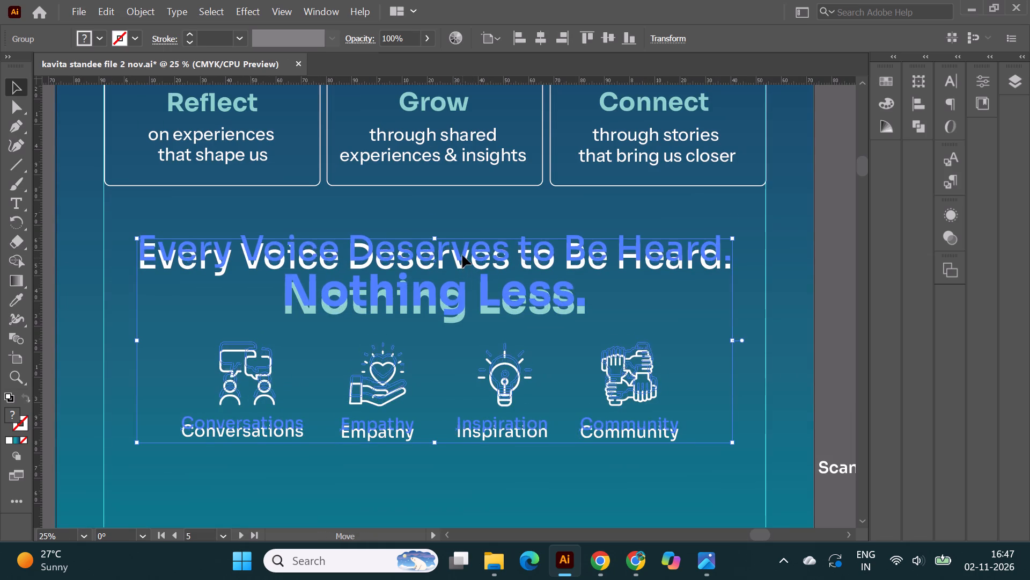
drag(462, 255, 462, 252)
alt+scroll(408, 243, down, 1)
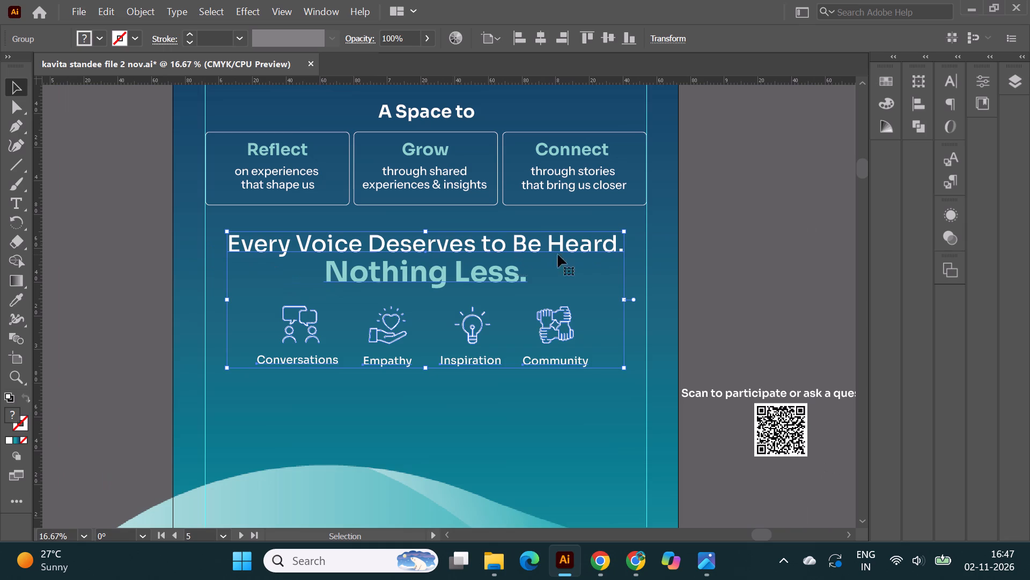
click(753, 259)
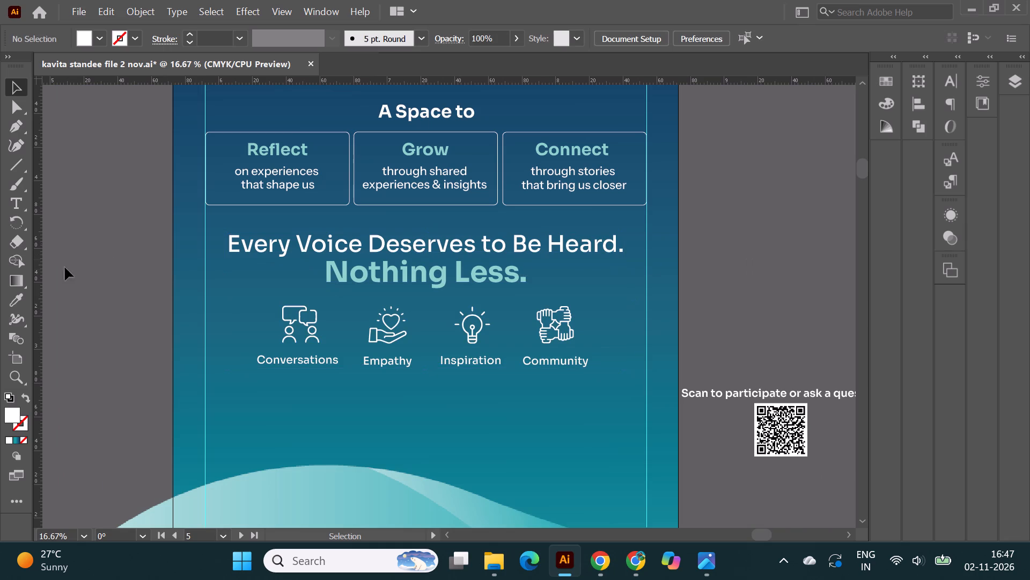
Place two vertical guides at the start and end of the "Every Voice Deserves to Be Heard." line.
drag(39, 289, 230, 294)
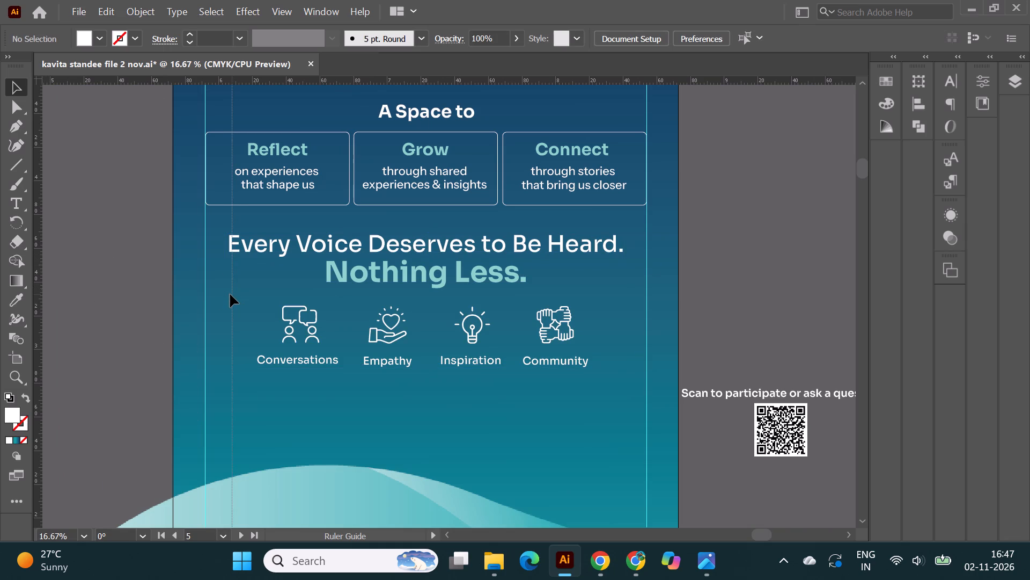
drag(230, 294, 230, 299)
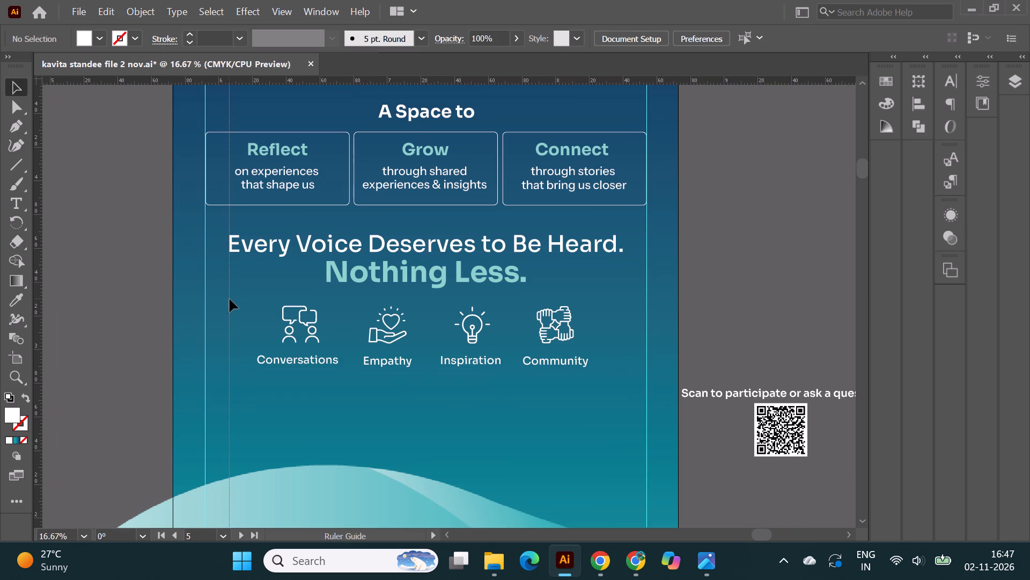
drag(39, 290, 586, 289)
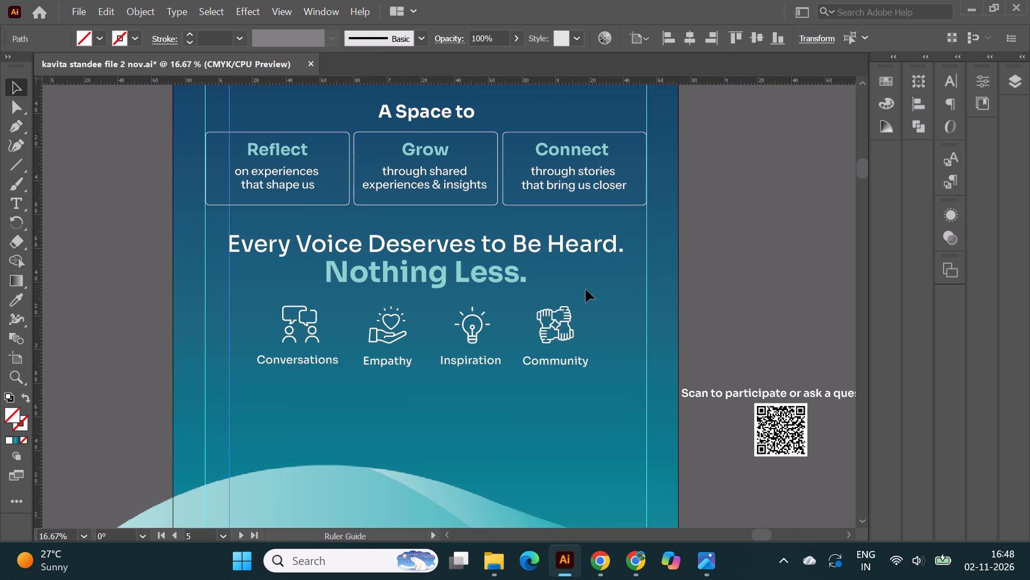
drag(586, 289, 622, 267)
click(718, 265)
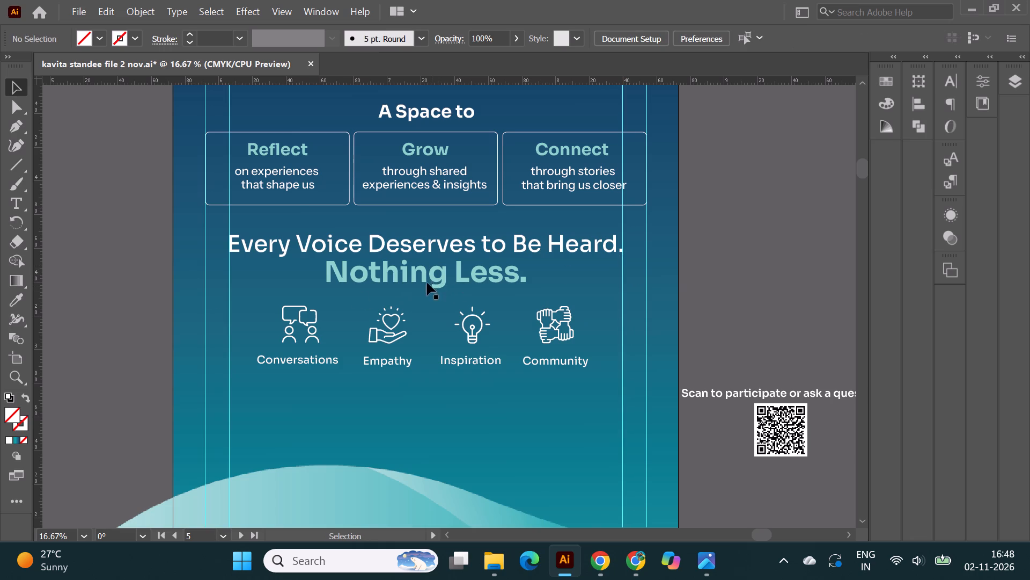
Draw a small spacer rectangle filling the gap between the Grow box and the headline, and fill it with the tan swatch.
right_click(16, 168)
click(72, 167)
alt+scroll(396, 247, up, 1)
drag(399, 184, 421, 227)
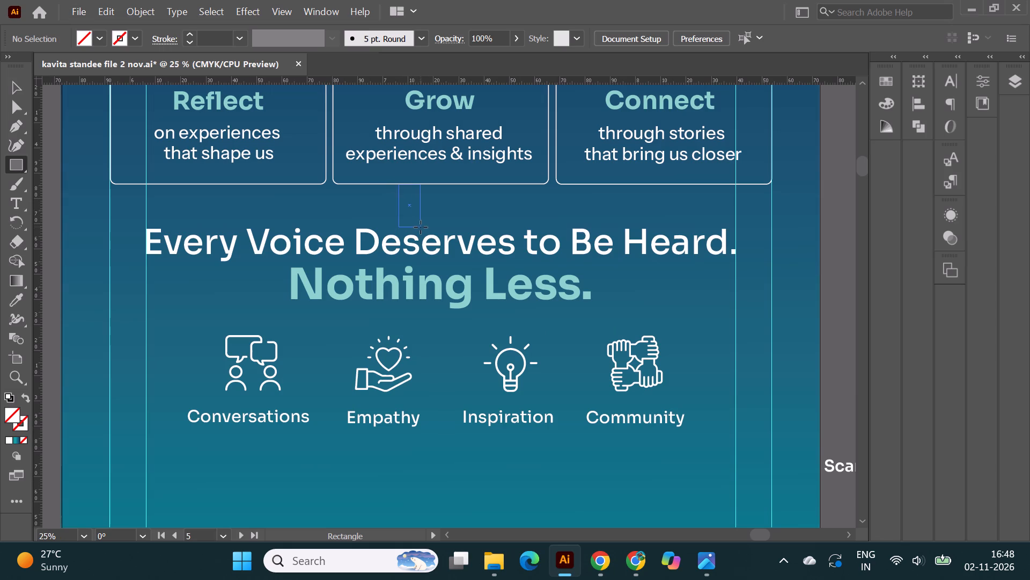
drag(421, 227, 352, 228)
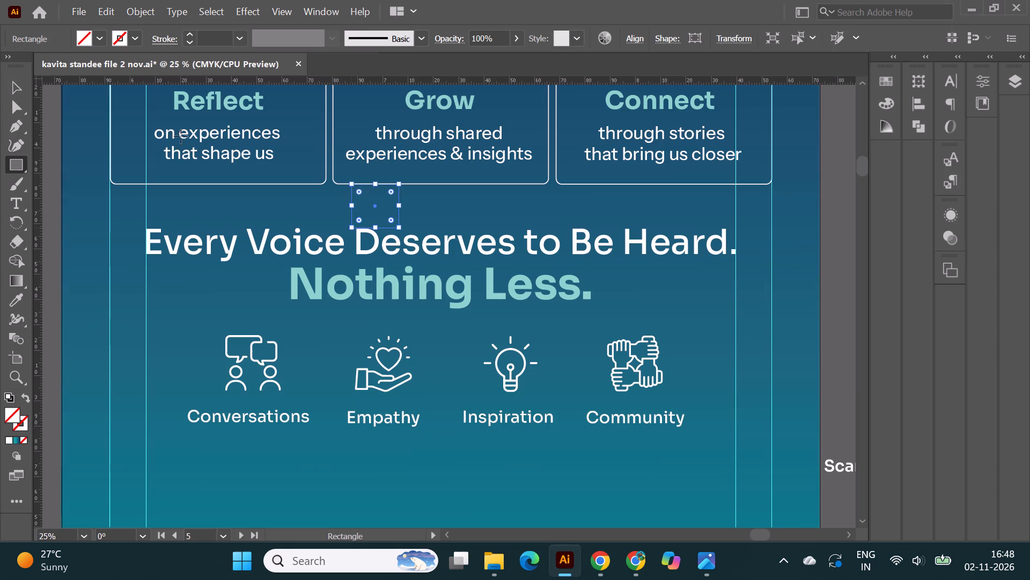
click(81, 39)
click(101, 89)
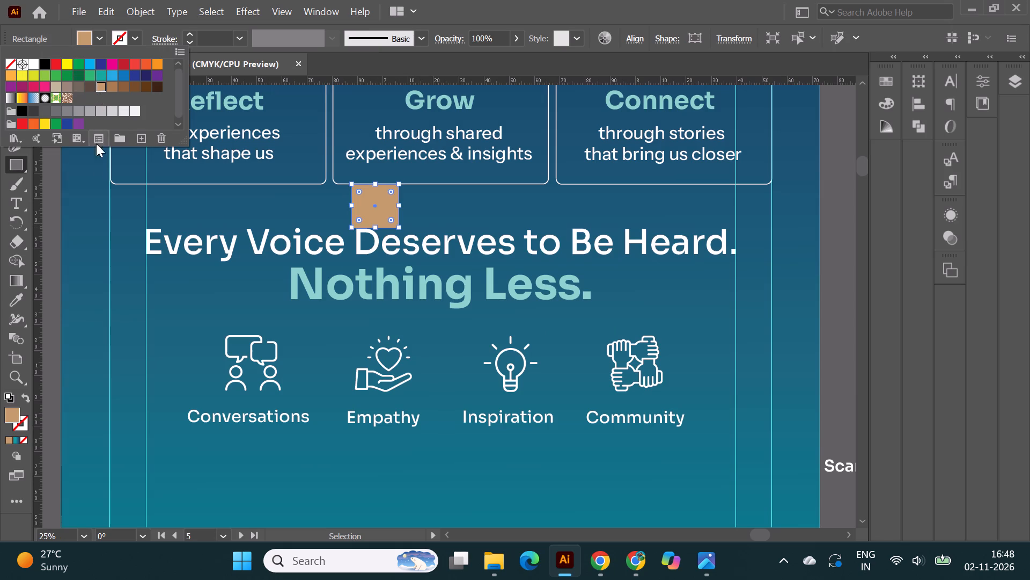
click(43, 196)
click(12, 85)
click(68, 133)
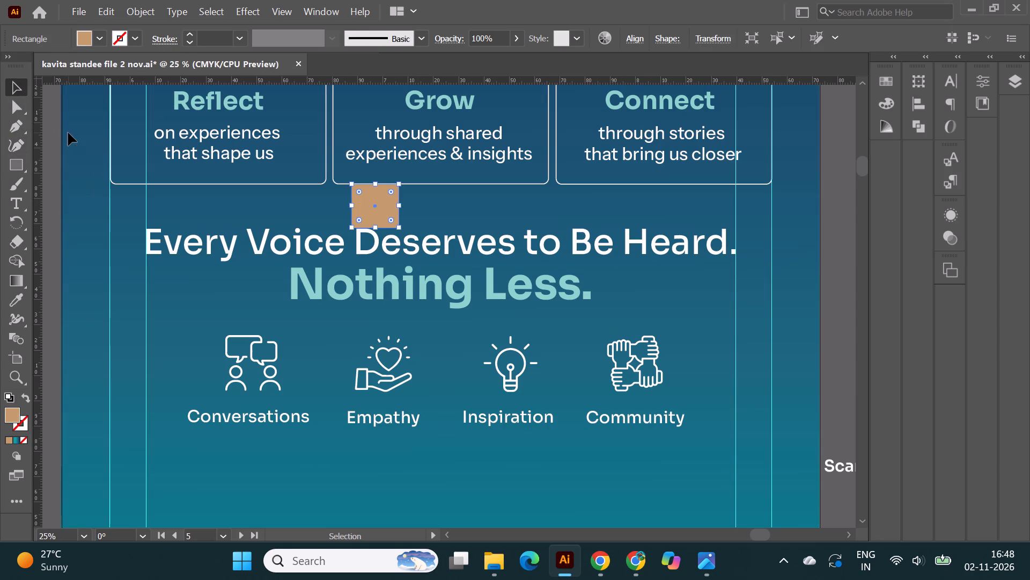
click(53, 168)
alt+scroll(457, 224, down, 1)
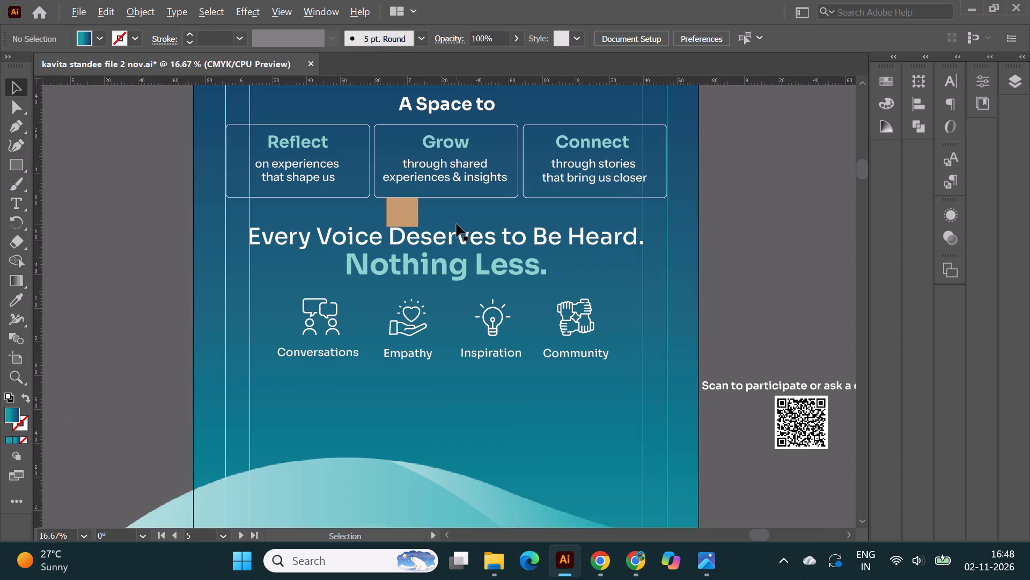
click(738, 236)
Duplicate the tan spacer rectangle and place the copy directly beneath the "Nothing Less." text.
click(395, 209)
alt+drag(399, 211, 404, 252)
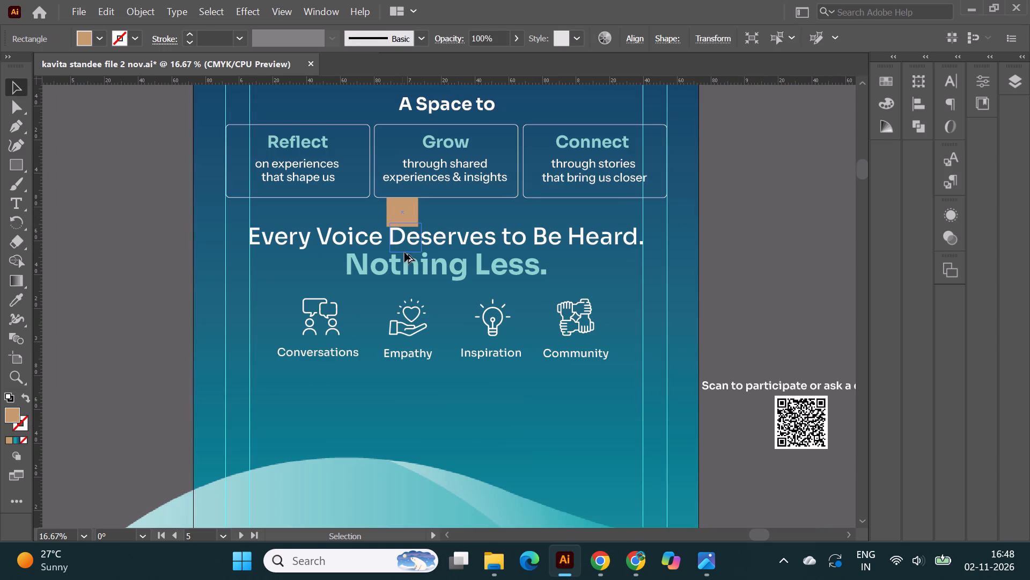
alt+drag(404, 252, 466, 289)
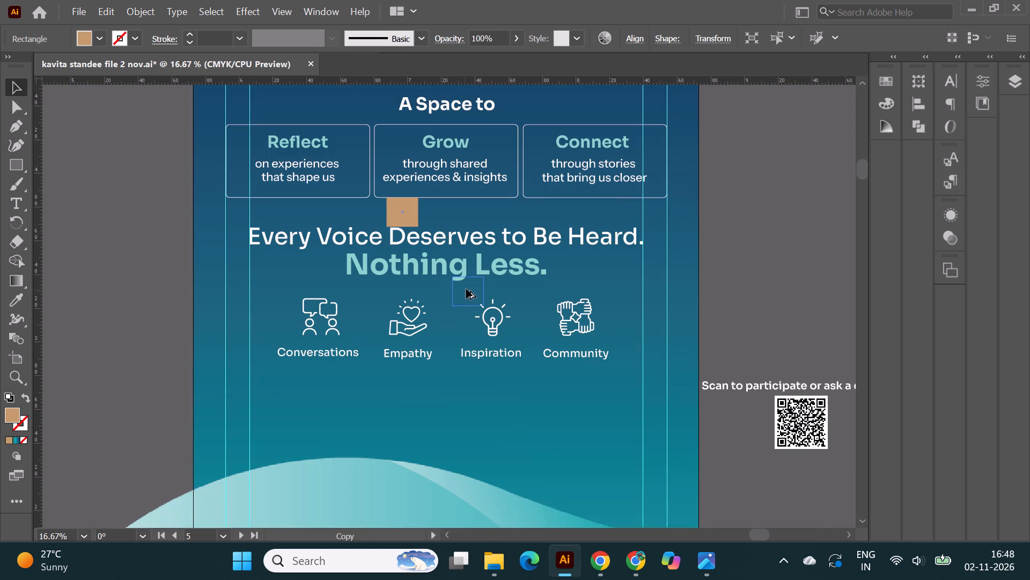
alt+drag(466, 289, 476, 287)
click(807, 265)
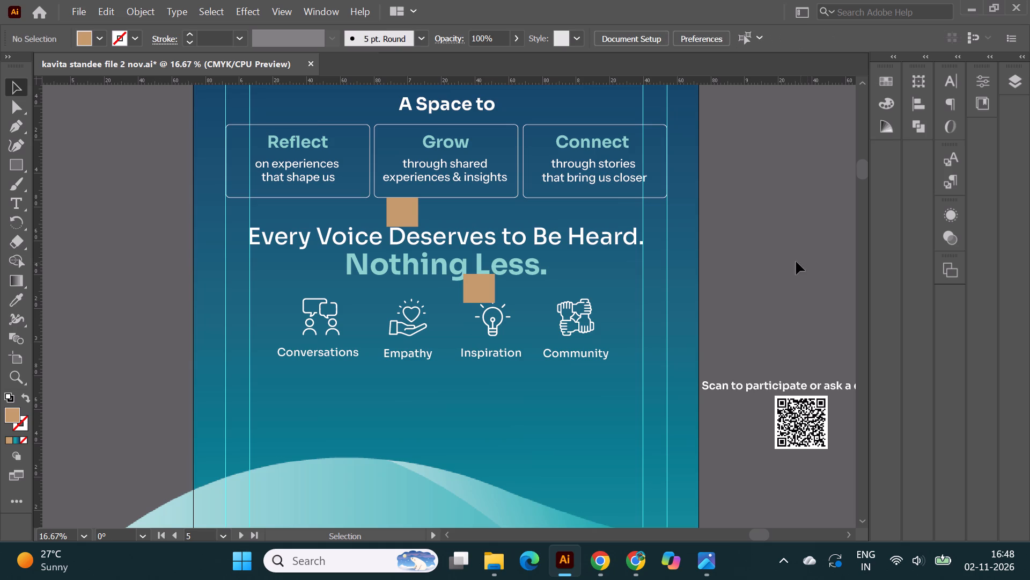
drag(490, 285, 470, 293)
click(769, 230)
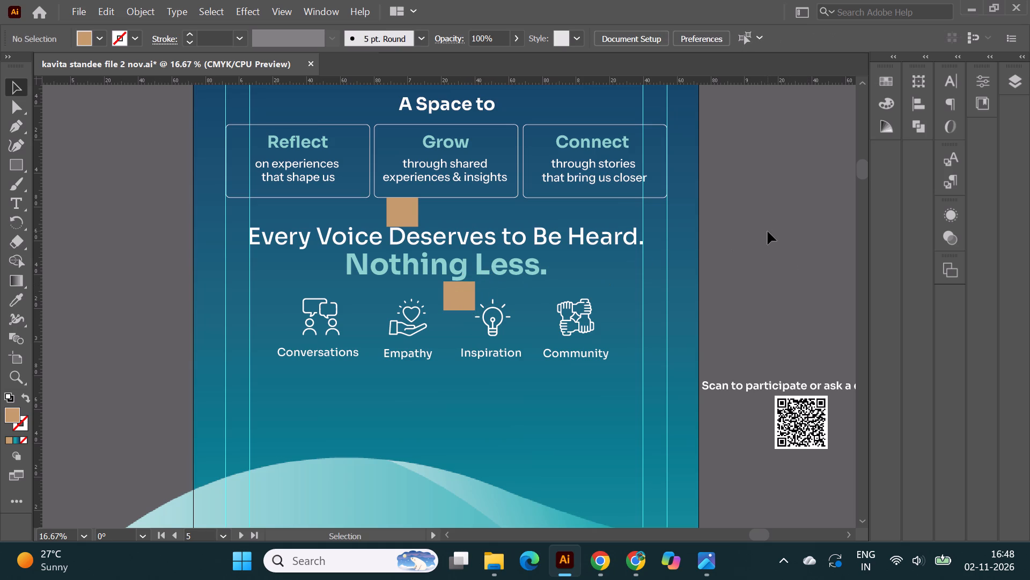
Ungroup the headline and icon row group.
scroll(768, 231, down, 3)
alt+scroll(450, 285, up, 1)
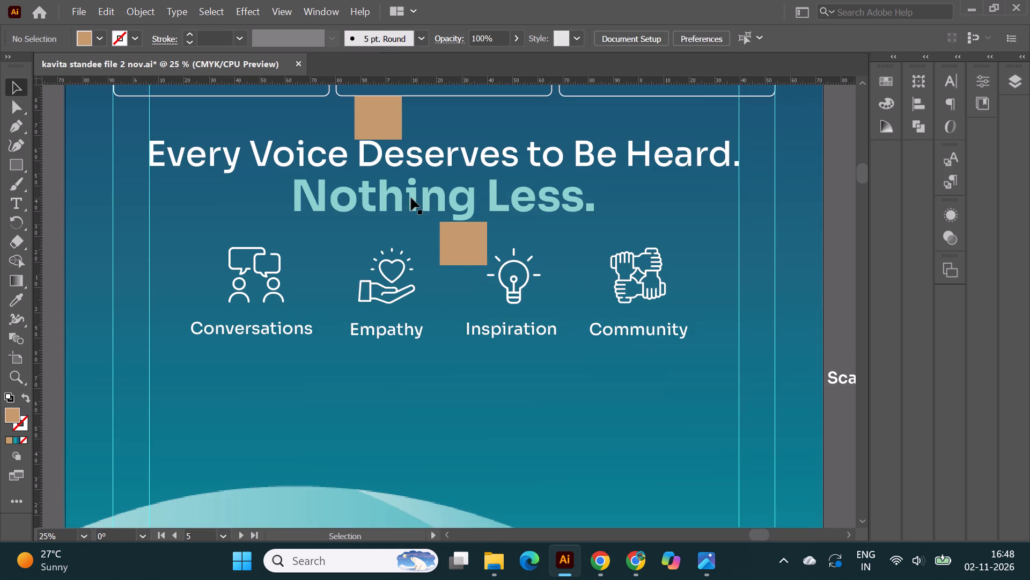
right_click(411, 198)
alt+scroll(289, 249, down, 1)
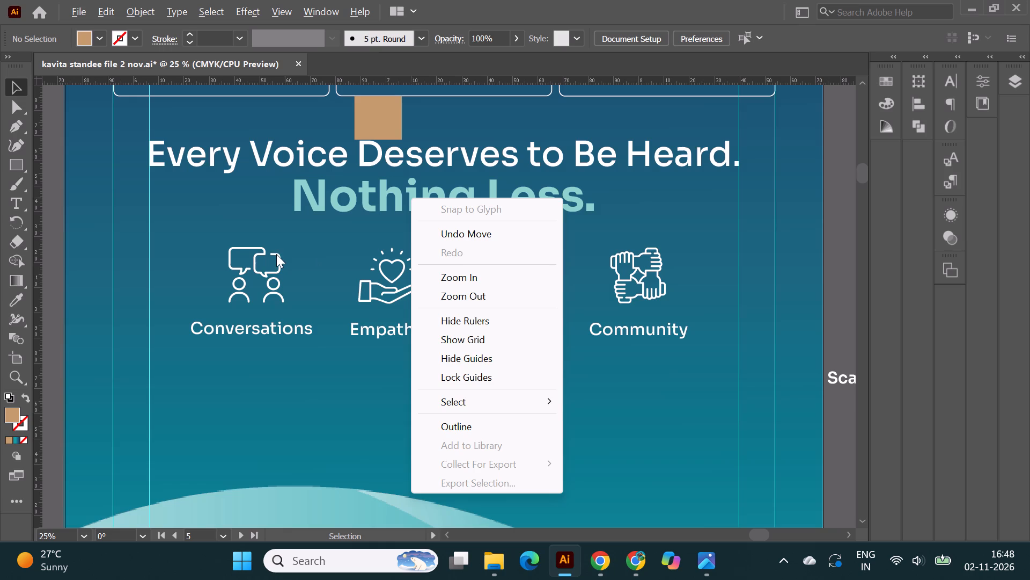
click(276, 254)
right_click(347, 201)
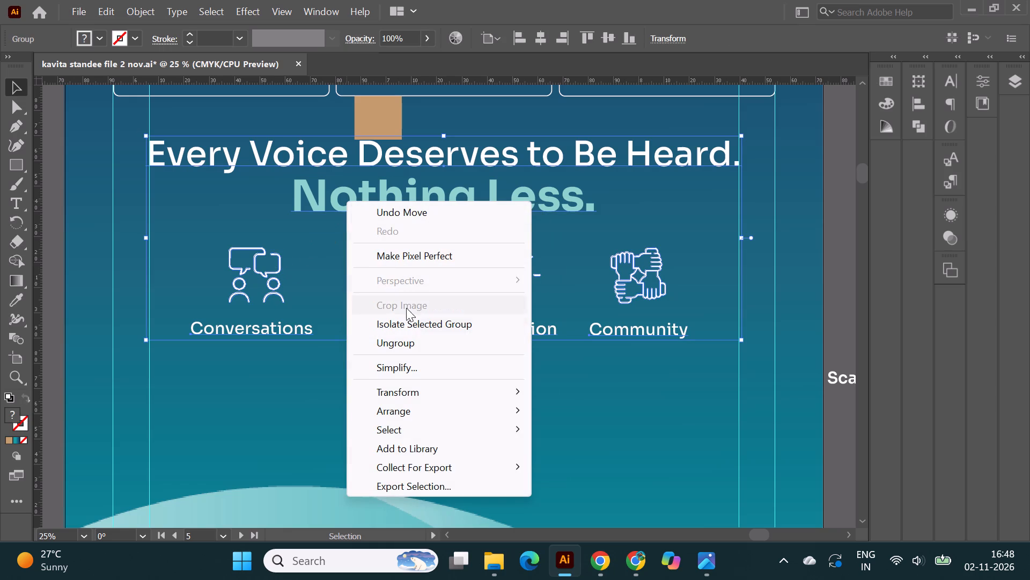
click(407, 349)
alt+scroll(385, 290, down, 1)
click(751, 225)
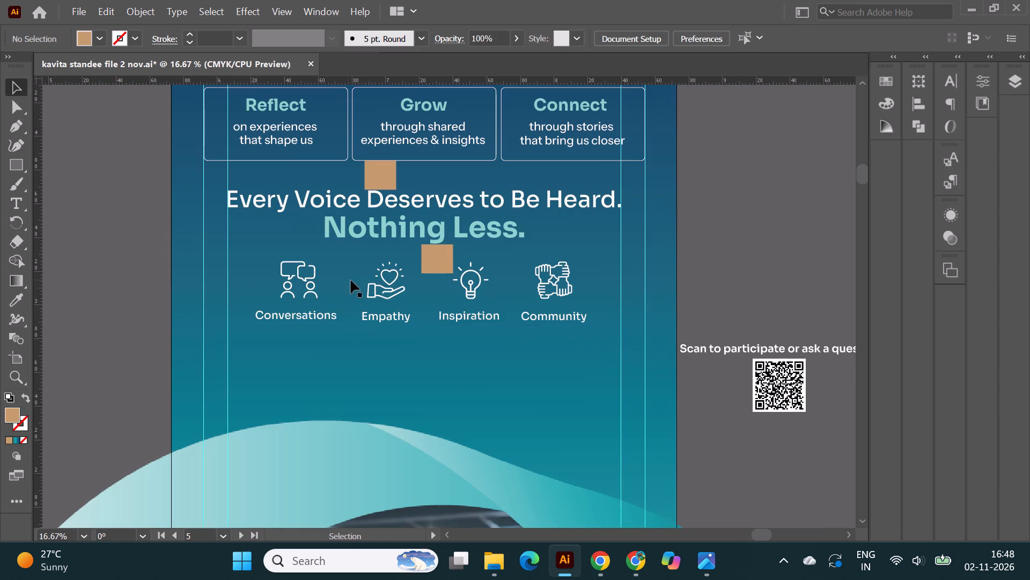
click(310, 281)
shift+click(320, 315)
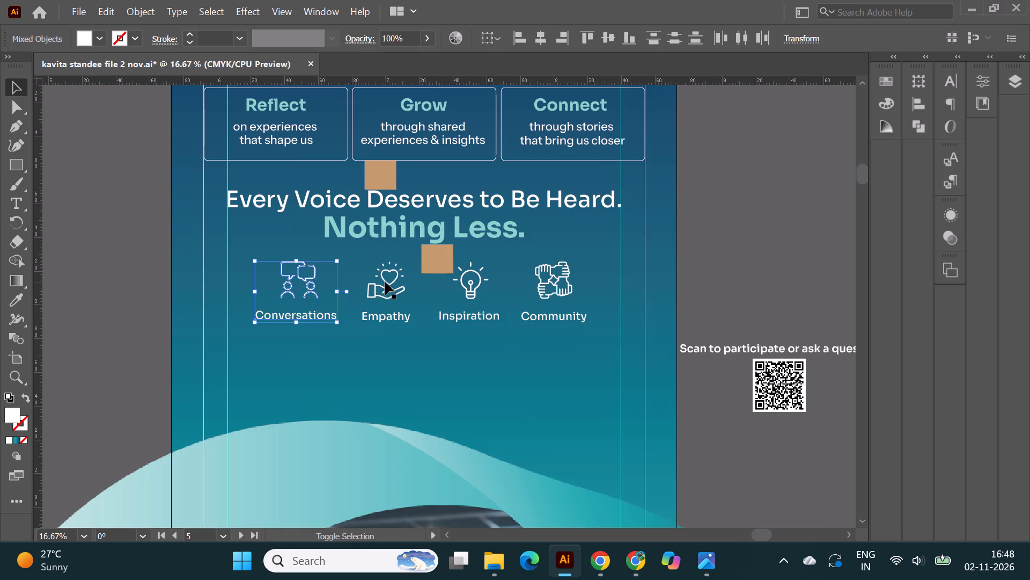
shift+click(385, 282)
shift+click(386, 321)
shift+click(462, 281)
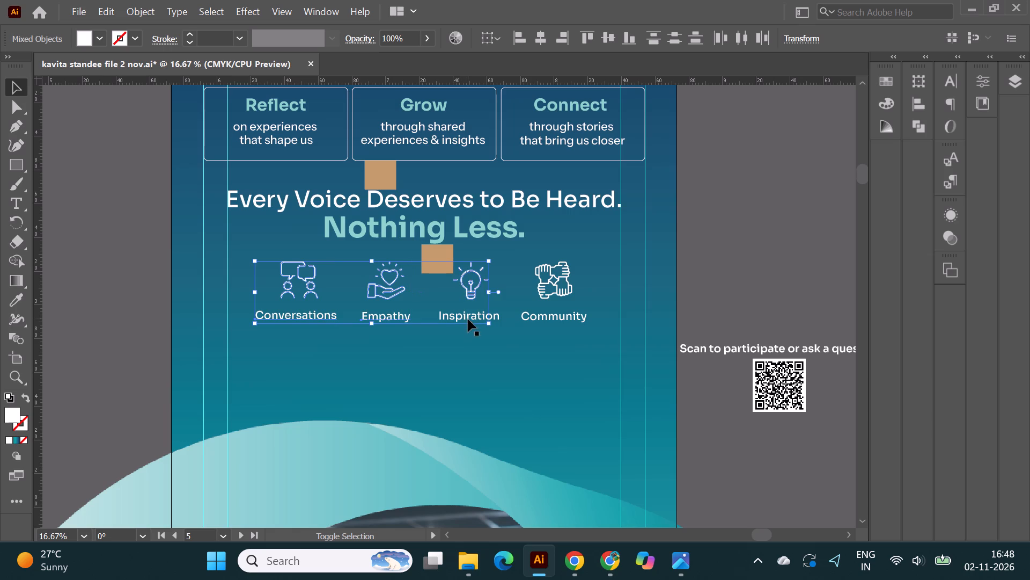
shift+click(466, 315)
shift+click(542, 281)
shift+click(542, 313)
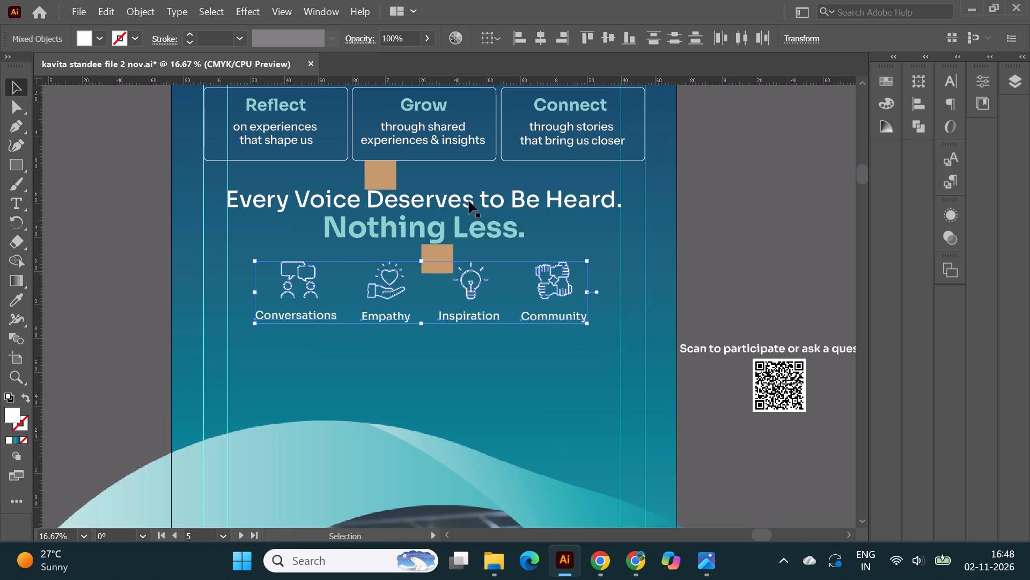
Place a horizontal guide along the bottom edge of the lower tan spacer rectangle.
drag(475, 82, 478, 272)
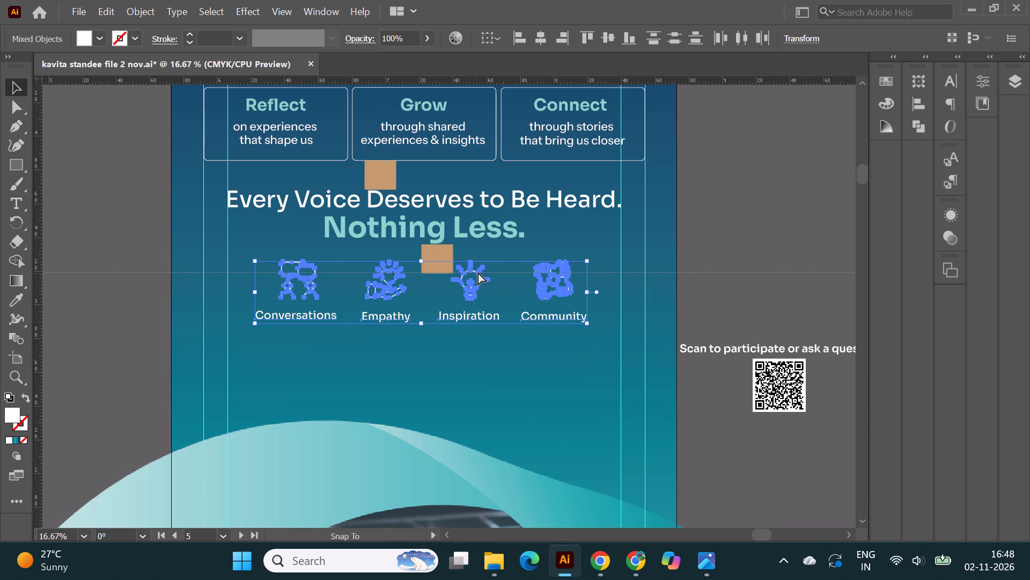
drag(478, 272, 470, 274)
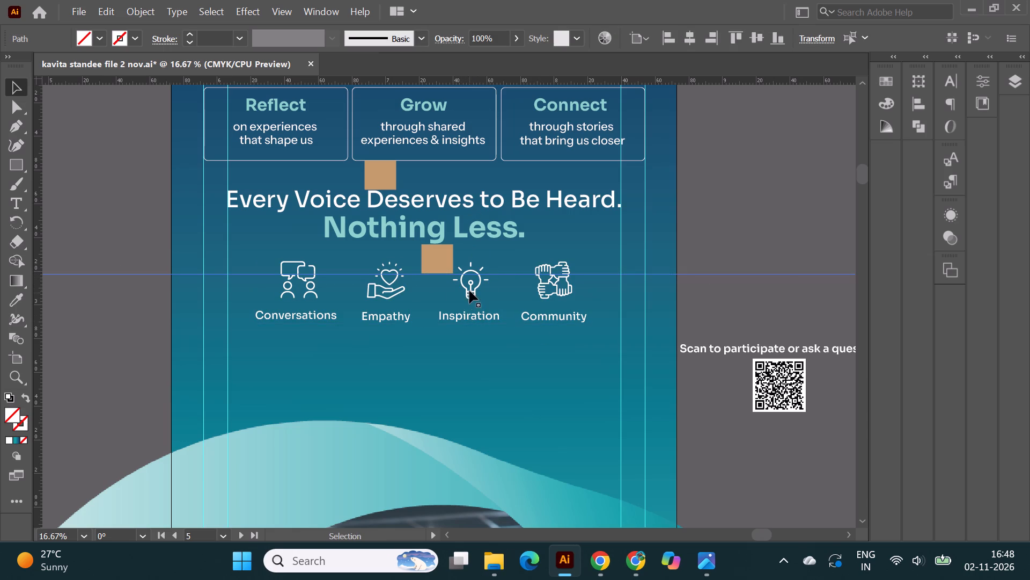
drag(464, 288, 464, 299)
key(ctrl+z)
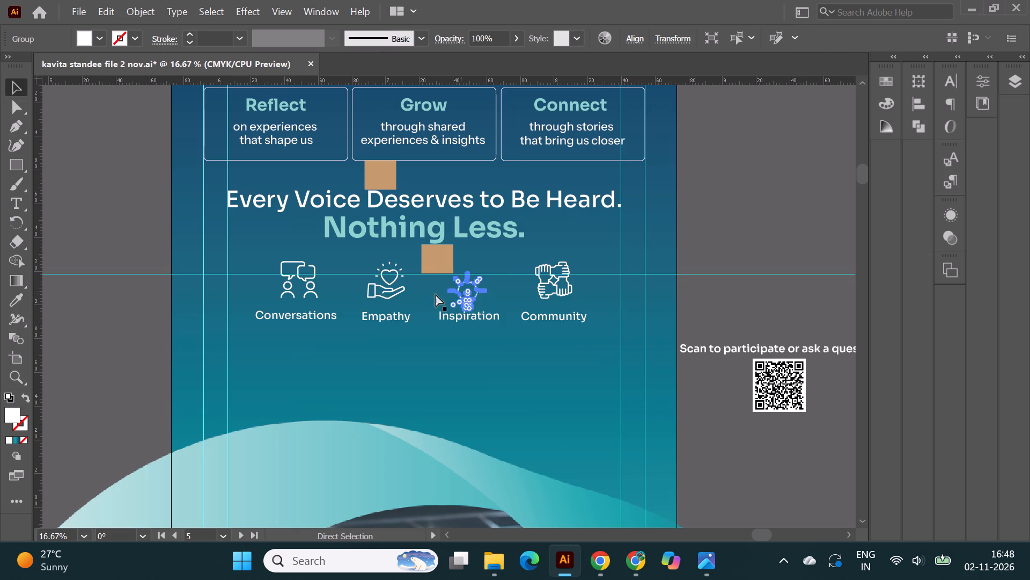
Move the four icons and their captions, Conversations to Community, down together so the icon tops meet the horizontal guide.
click(309, 282)
shift+click(314, 316)
shift+click(373, 286)
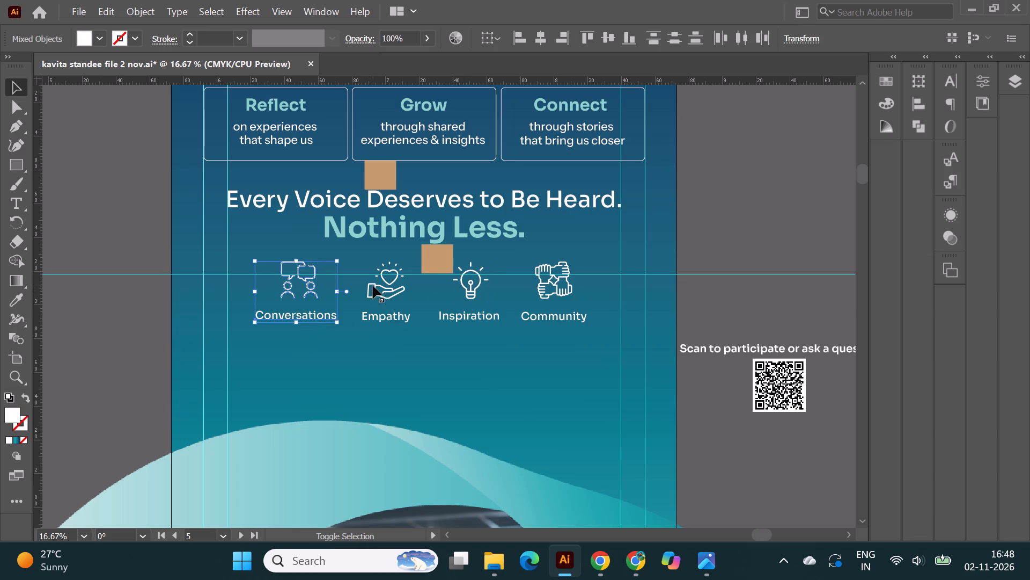
shift+click(377, 319)
shift+click(461, 279)
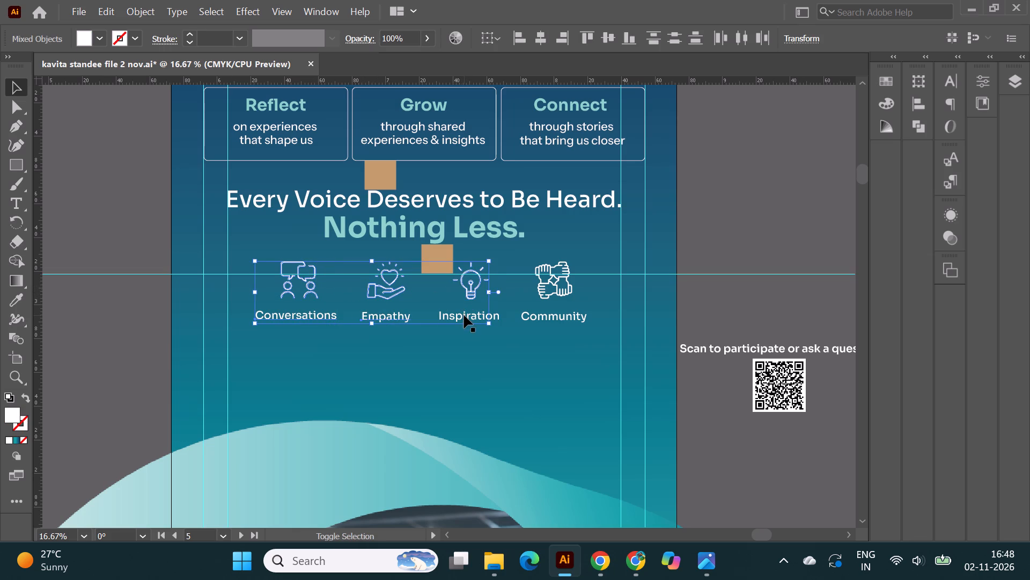
shift+click(464, 316)
shift+click(539, 282)
shift+click(539, 315)
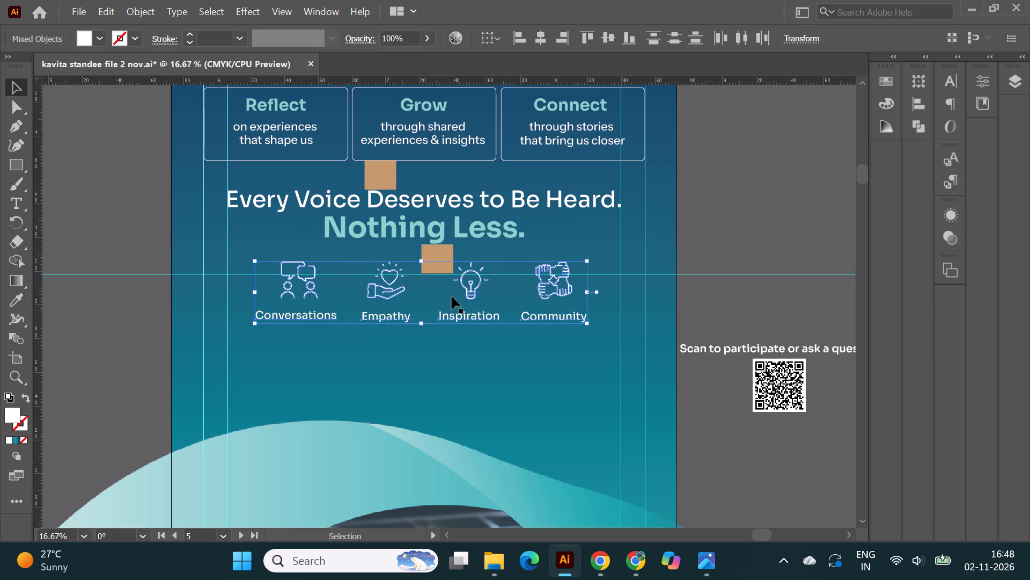
drag(464, 281, 465, 298)
click(464, 294)
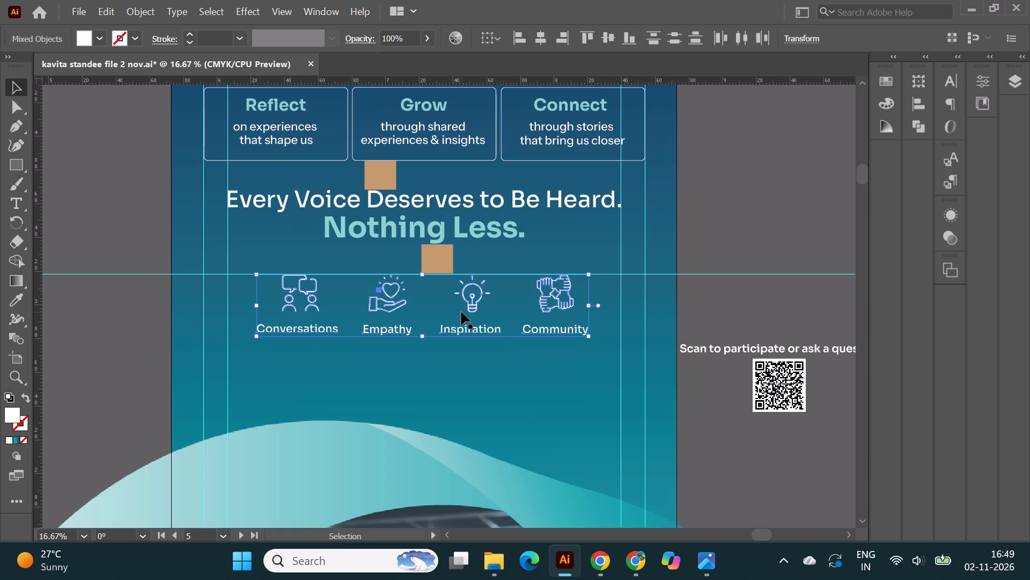
click(739, 198)
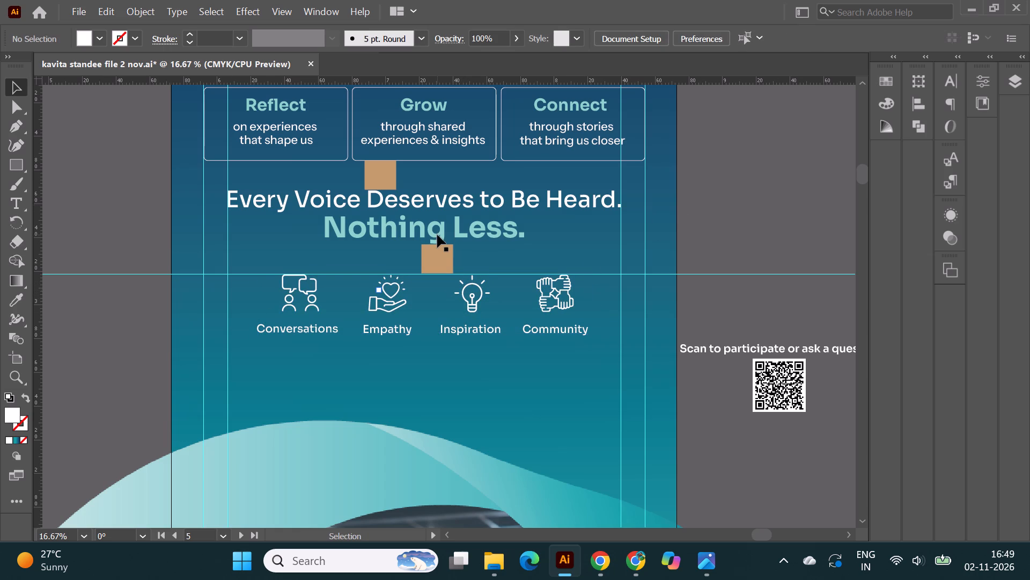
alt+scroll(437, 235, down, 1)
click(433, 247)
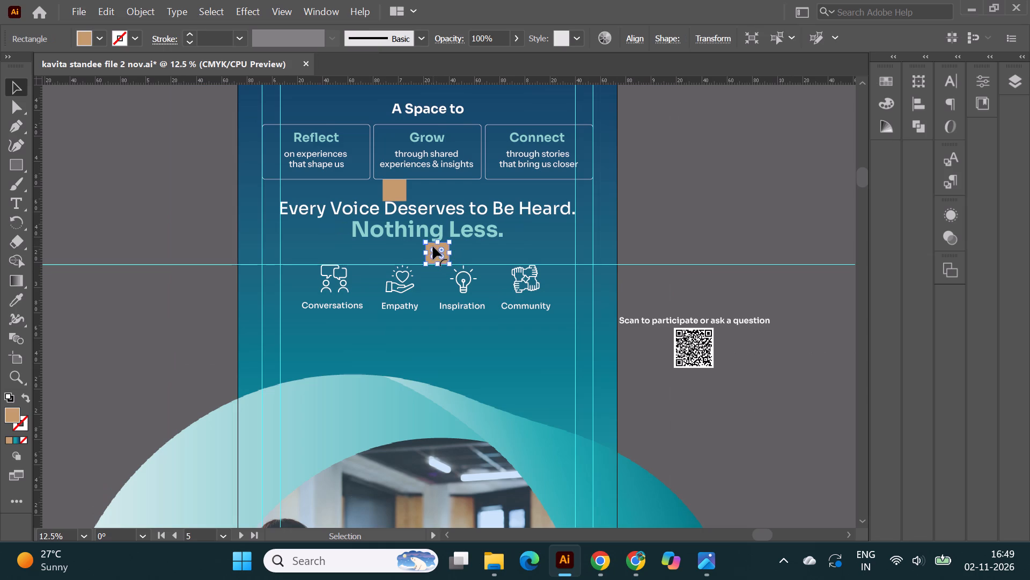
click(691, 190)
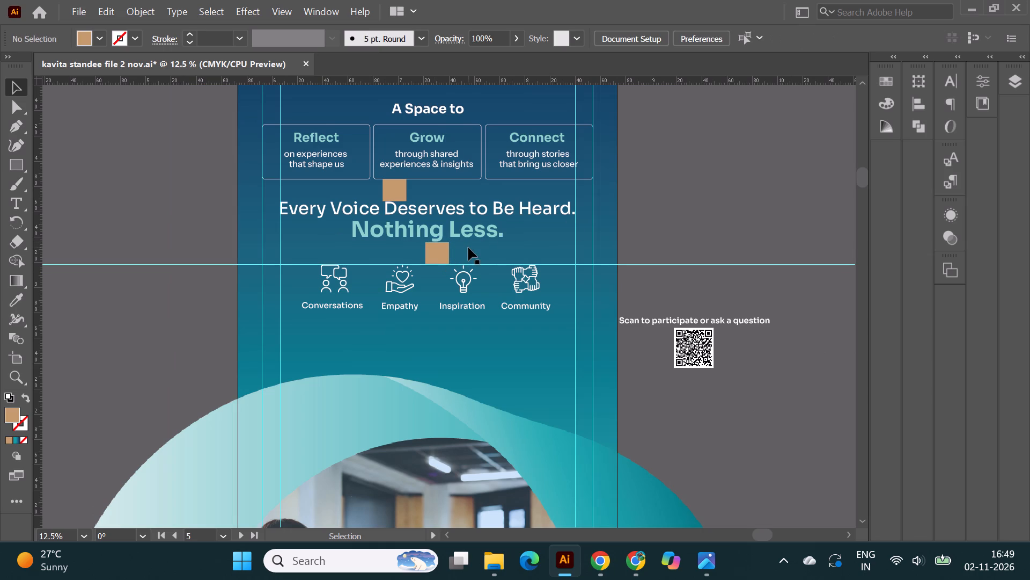
Delete the lower tan spacer rectangle between the "Nothing Less." text and the icon row.
click(437, 256)
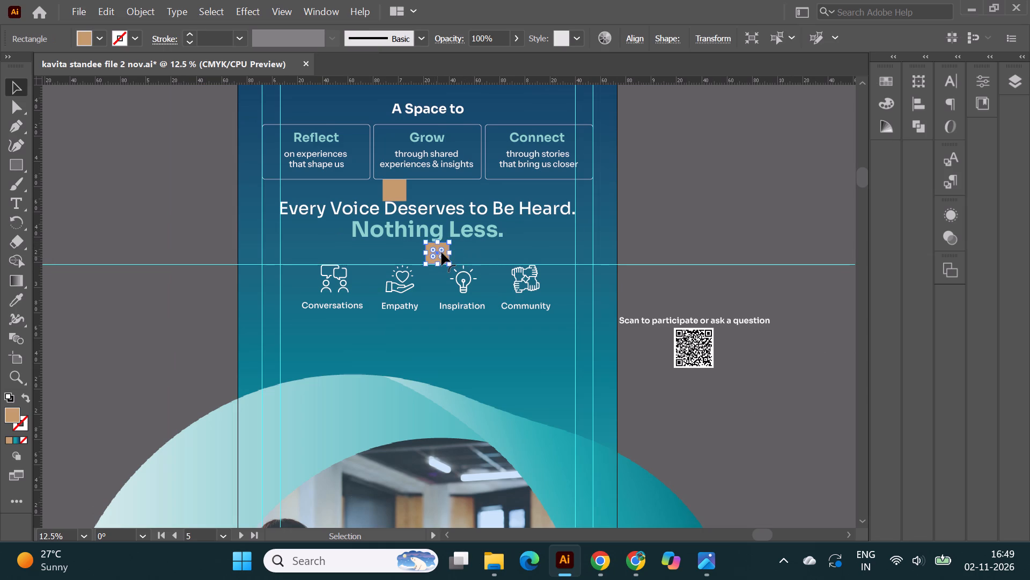
key(Delete)
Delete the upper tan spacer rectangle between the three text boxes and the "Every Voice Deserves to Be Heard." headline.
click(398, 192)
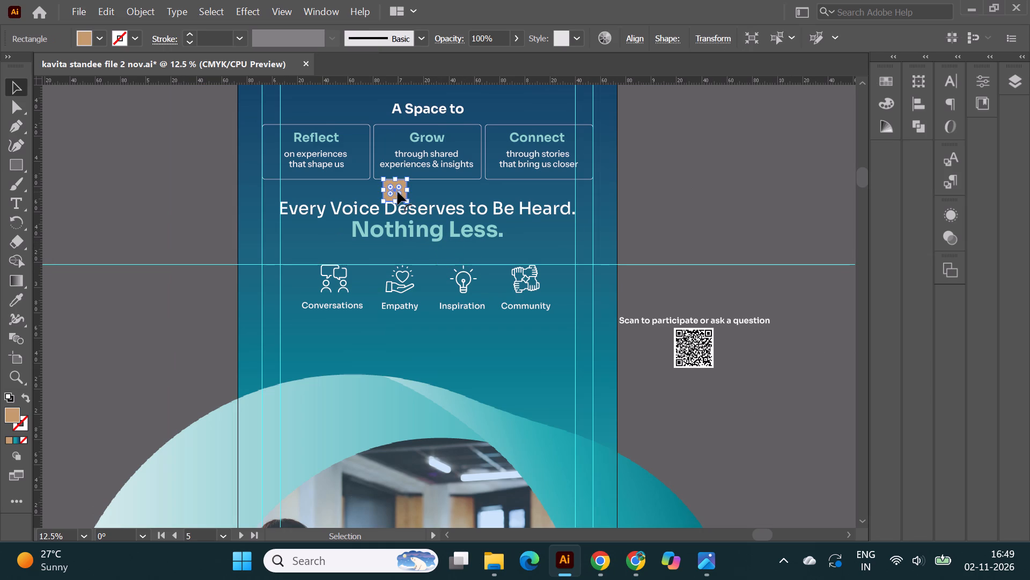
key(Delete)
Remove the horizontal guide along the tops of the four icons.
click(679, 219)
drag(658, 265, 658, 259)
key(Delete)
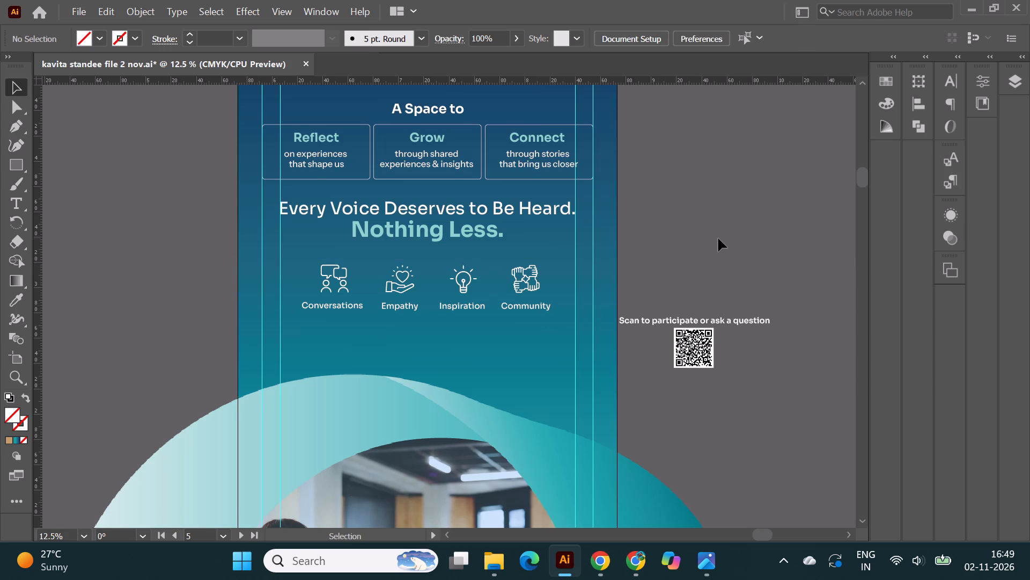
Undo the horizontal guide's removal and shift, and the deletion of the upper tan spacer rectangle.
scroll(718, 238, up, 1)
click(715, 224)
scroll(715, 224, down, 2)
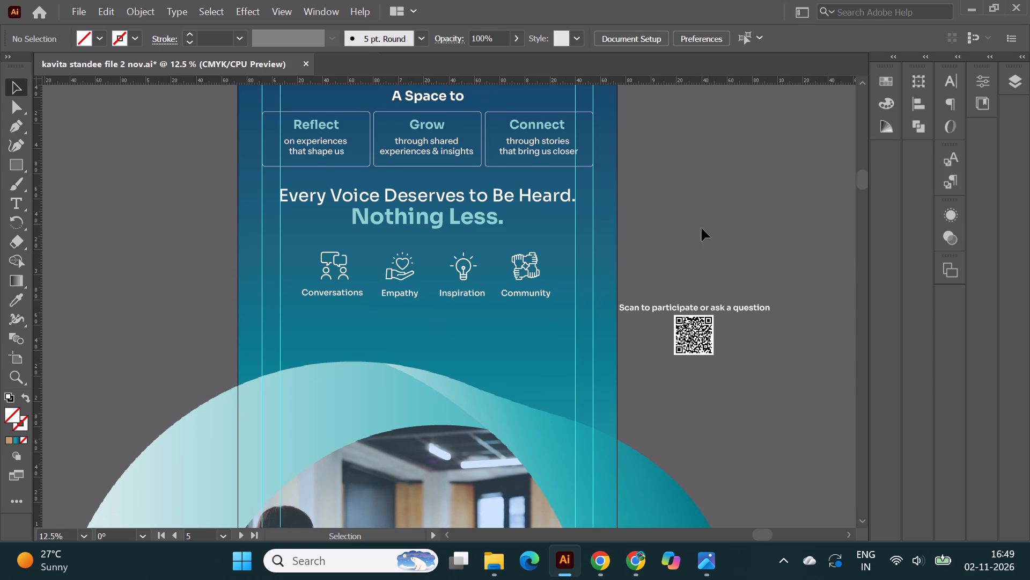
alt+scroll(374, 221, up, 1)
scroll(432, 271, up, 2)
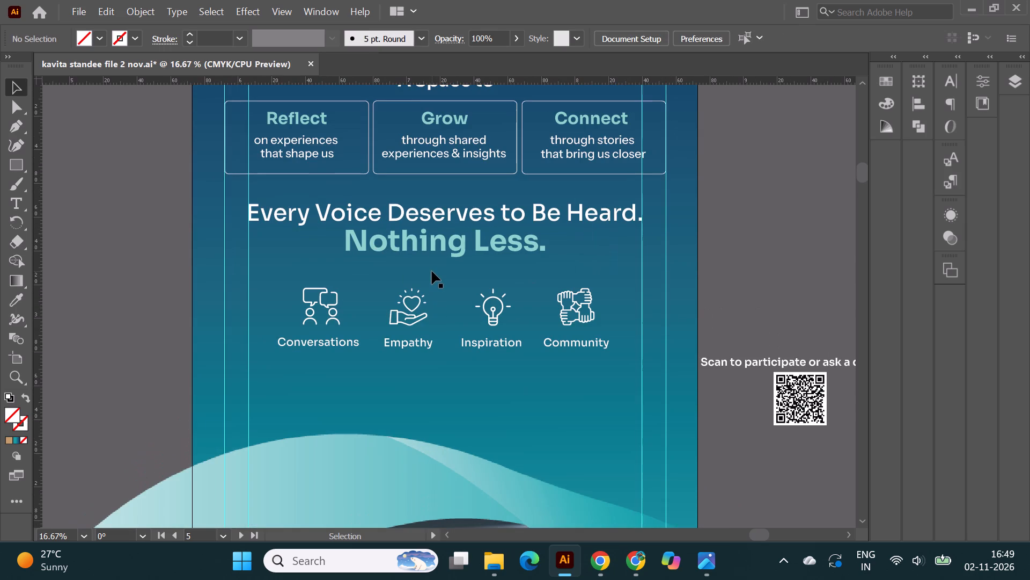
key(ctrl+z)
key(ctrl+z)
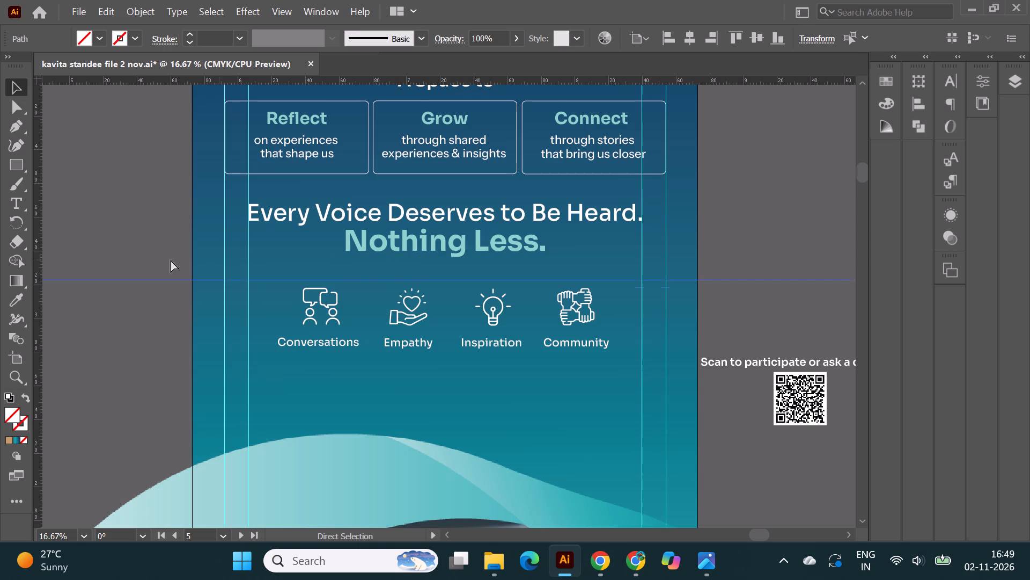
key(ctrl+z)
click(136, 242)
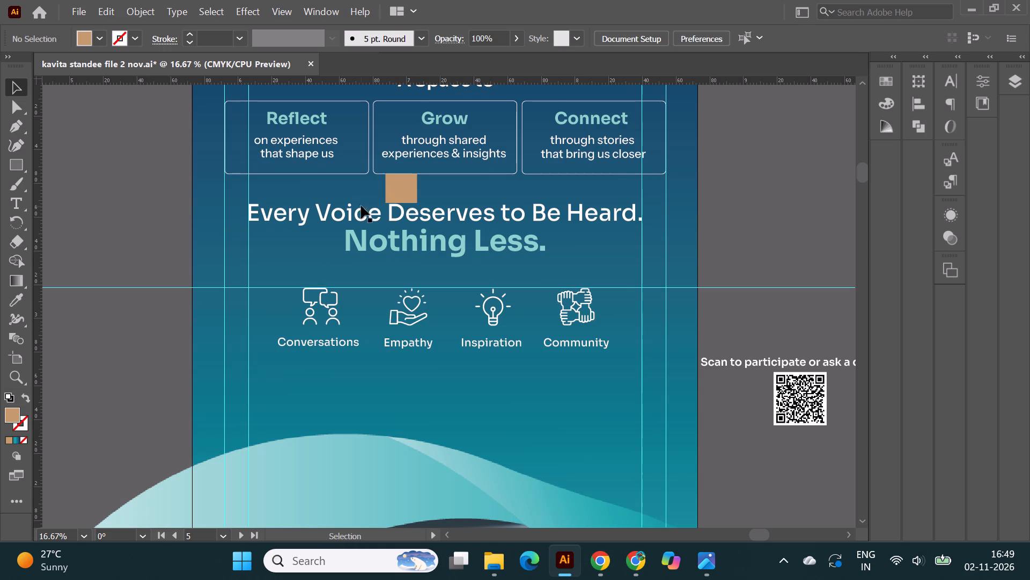
Duplicate the tan spacer rectangle and place the copy against the bottom of the "Nothing Less." lettering, below its first letters.
click(403, 191)
alt+drag(404, 185, 372, 261)
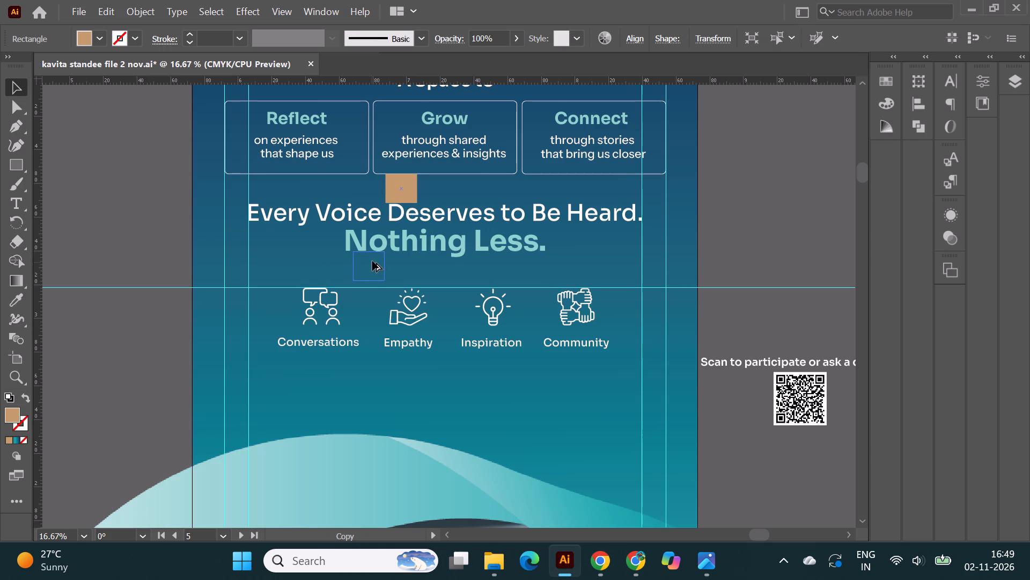
alt+drag(372, 261, 373, 262)
alt+drag(373, 262, 371, 262)
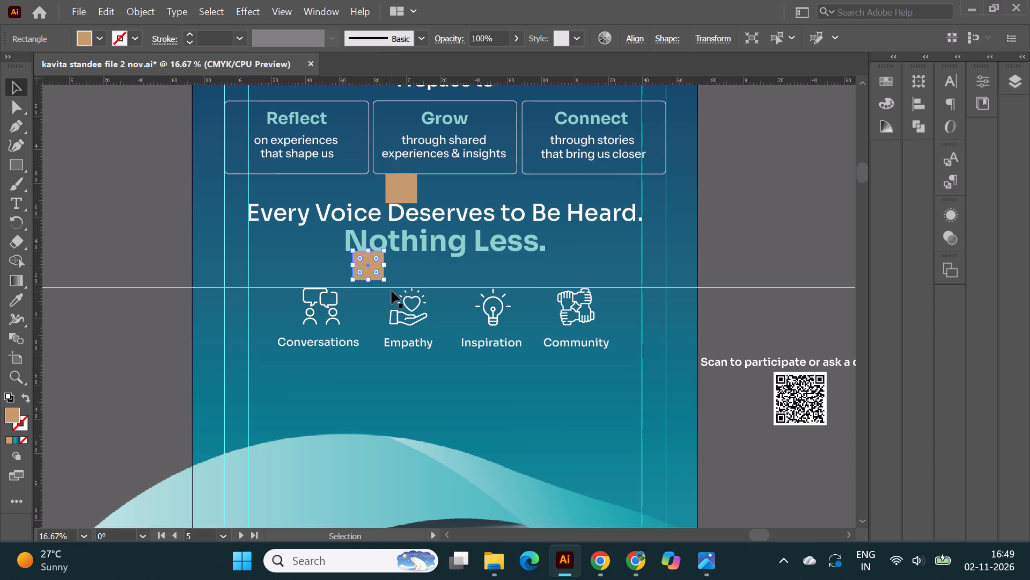
Select the horizontal guide along the tops of the four icons.
click(728, 287)
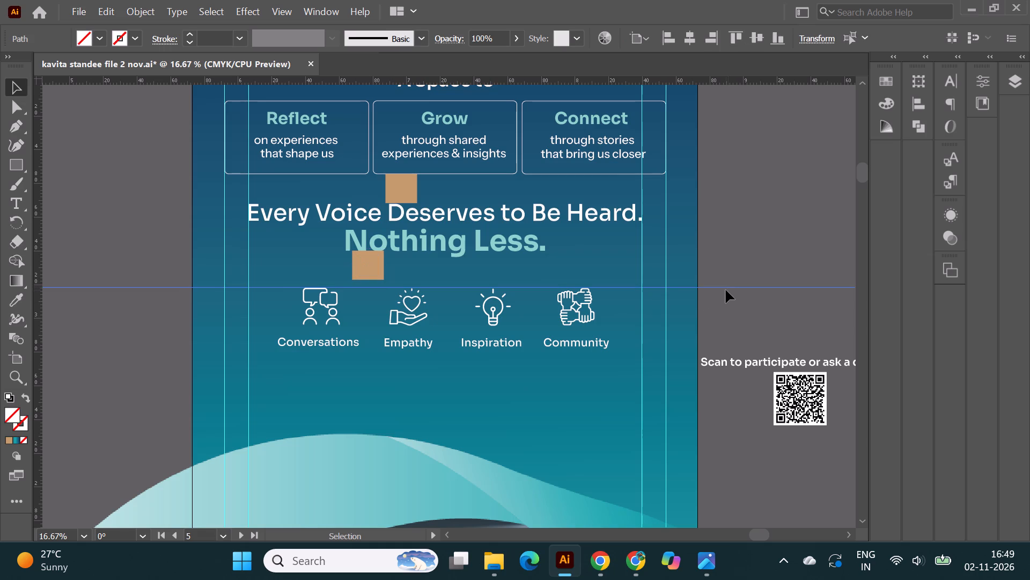
Move the horizontal guide up to the bottom edge of the lower tan spacer rectangle.
drag(724, 287, 725, 279)
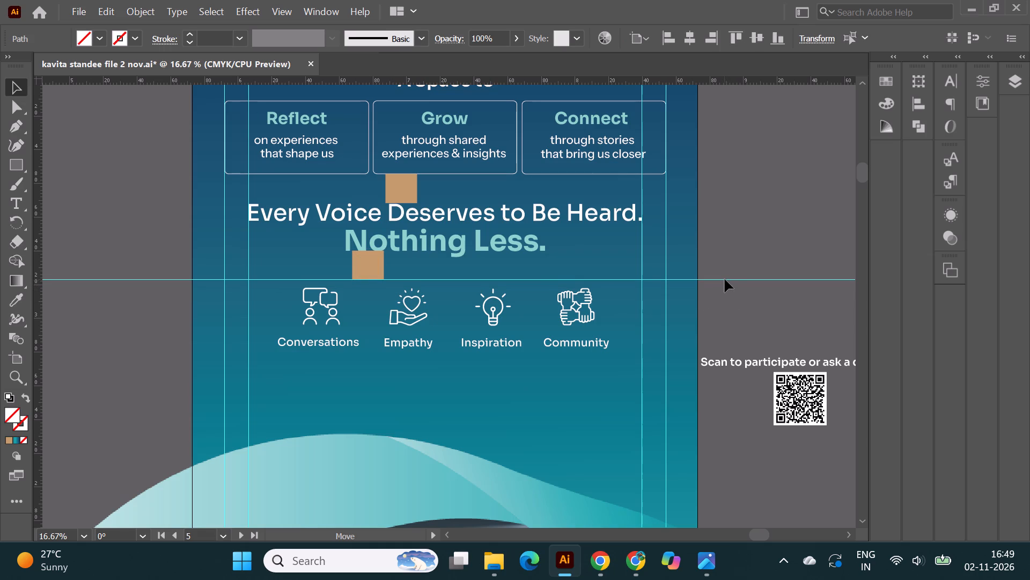
drag(725, 279, 730, 279)
drag(730, 279, 728, 280)
Move the four icons and their labels, Conversations, Empathy, Inspiration and Community, straight up so the icon tops meet the horizontal guide.
click(336, 306)
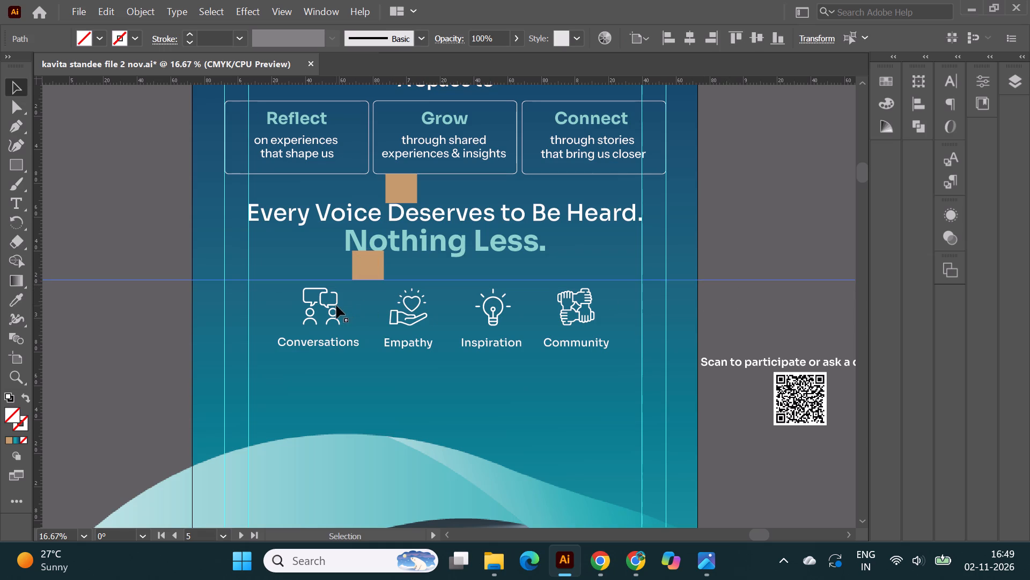
shift+click(335, 342)
shift+click(403, 315)
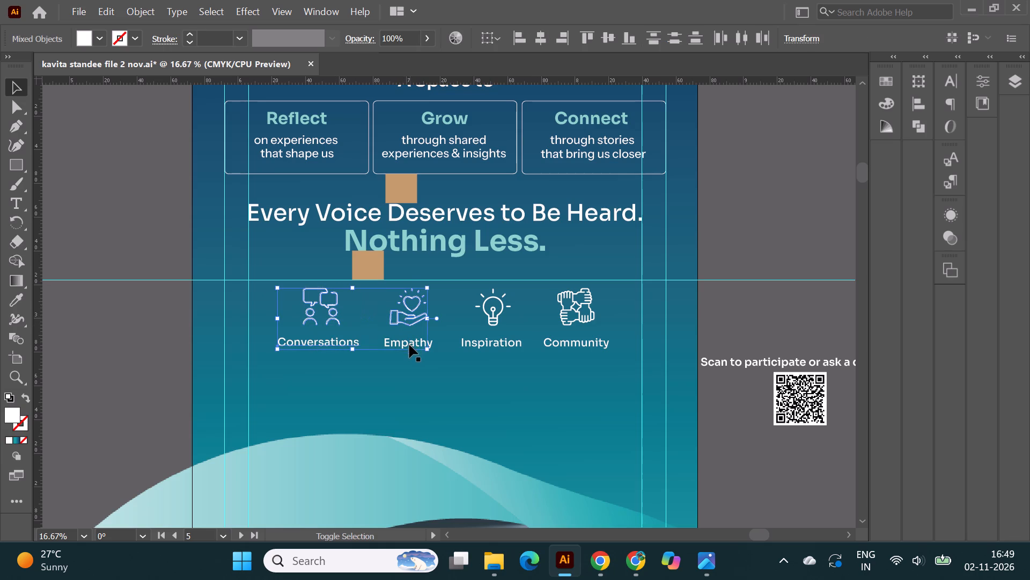
shift+click(409, 345)
shift+click(483, 308)
shift+click(481, 340)
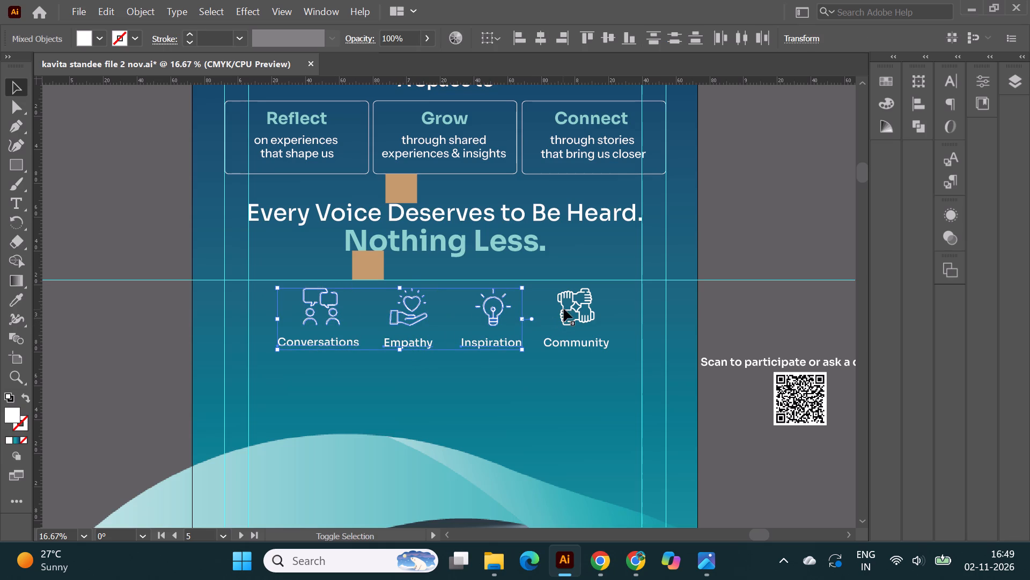
shift+click(564, 306)
shift+click(559, 344)
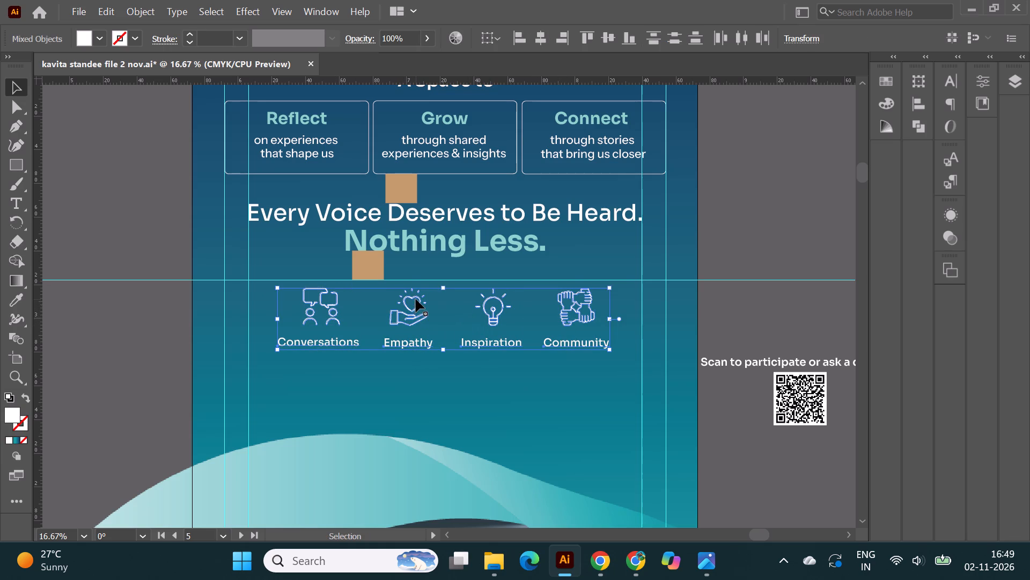
drag(416, 299, 416, 290)
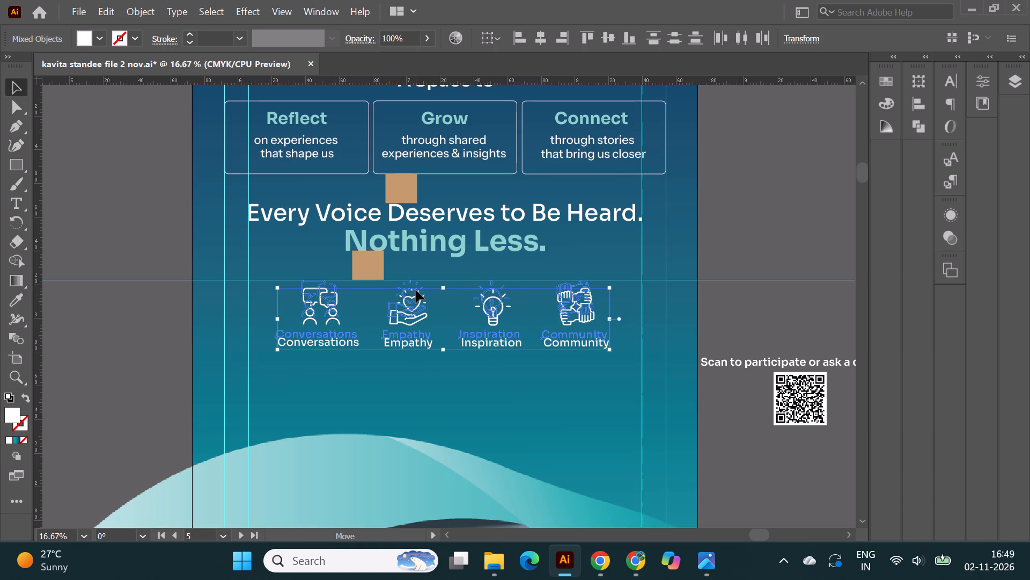
drag(416, 290, 417, 290)
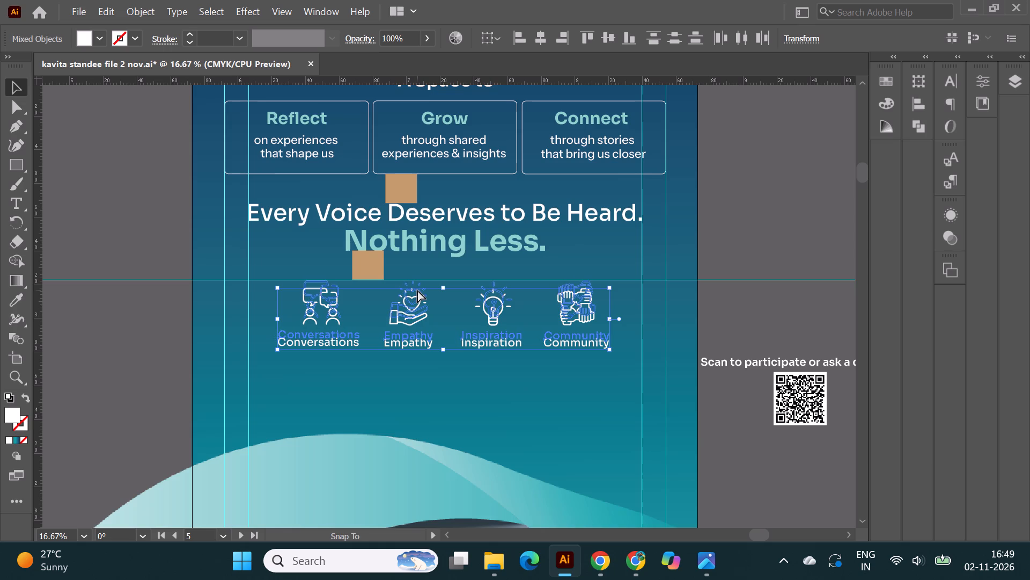
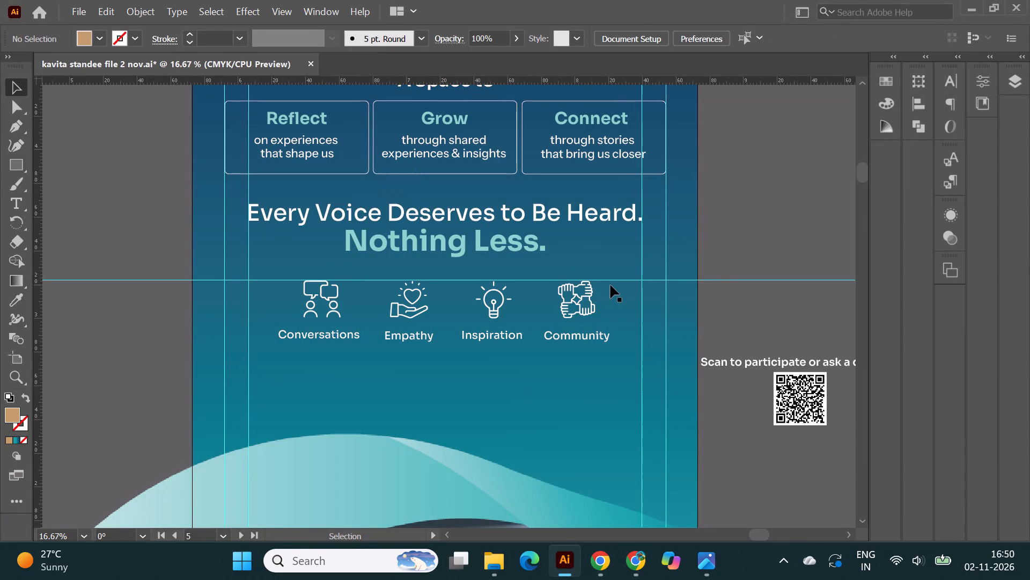
Delete the horizontal guide running along the tops of the four icons.
click(719, 280)
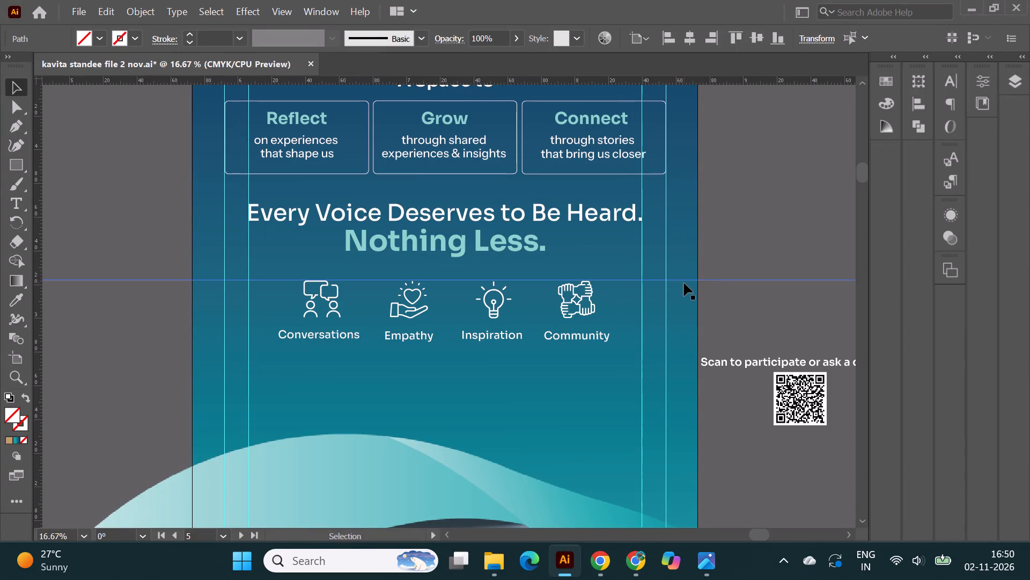
key(Delete)
Group the "Every Voice Deserves to Be Heard. Nothing Less." headline with the four icons and their captions, Conversations through Community.
click(423, 217)
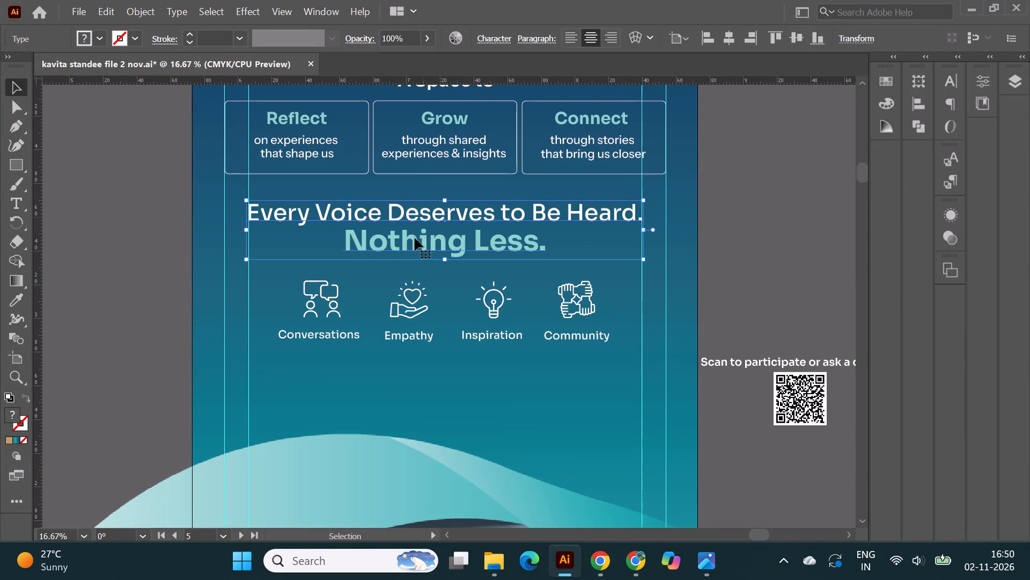
shift+click(327, 287)
shift+click(333, 334)
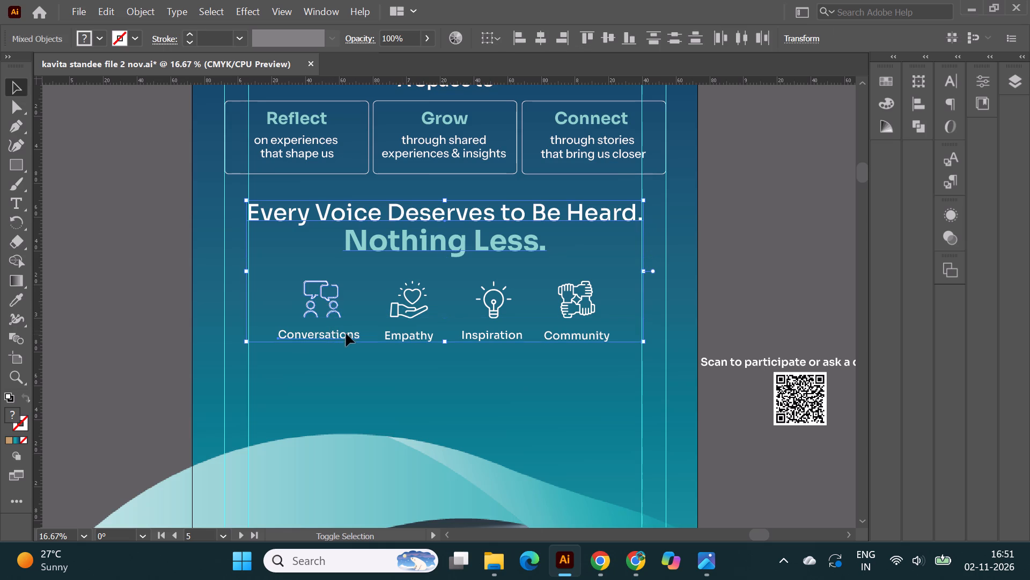
shift+click(406, 295)
shift+click(403, 336)
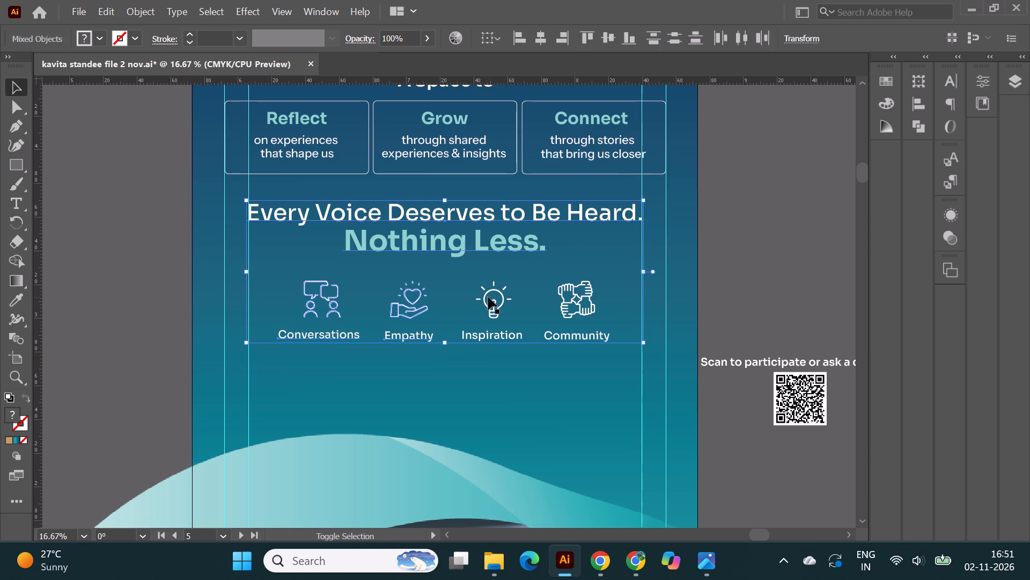
shift+click(485, 298)
shift+click(490, 336)
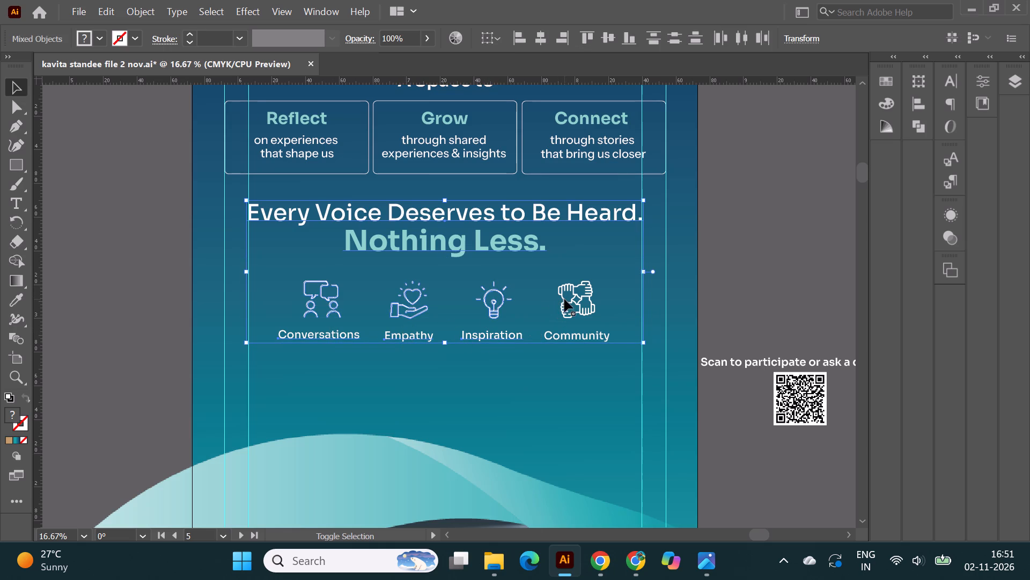
shift+click(564, 299)
shift+click(560, 334)
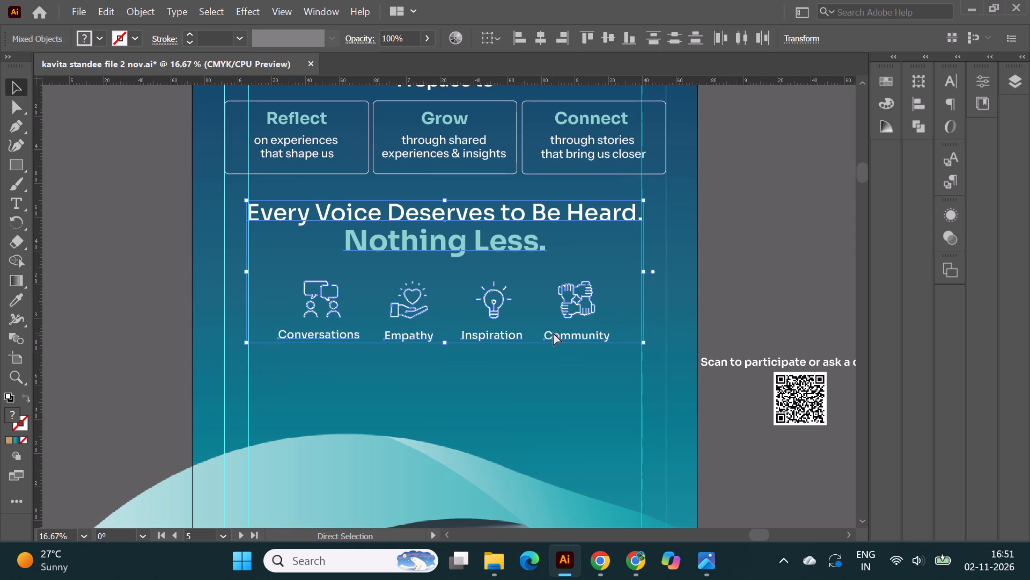
key(ctrl+g)
click(738, 224)
scroll(738, 224, down, 2)
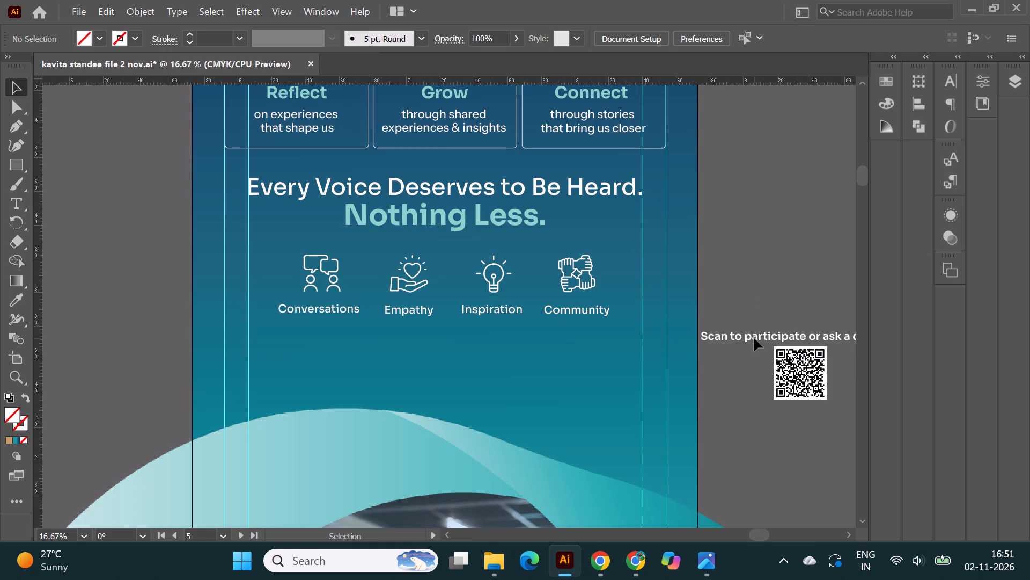
Move the "Scan to participate or ask a question" text from beside the artboard onto the standee, centred roughly below the icon row.
click(754, 338)
drag(770, 338, 396, 350)
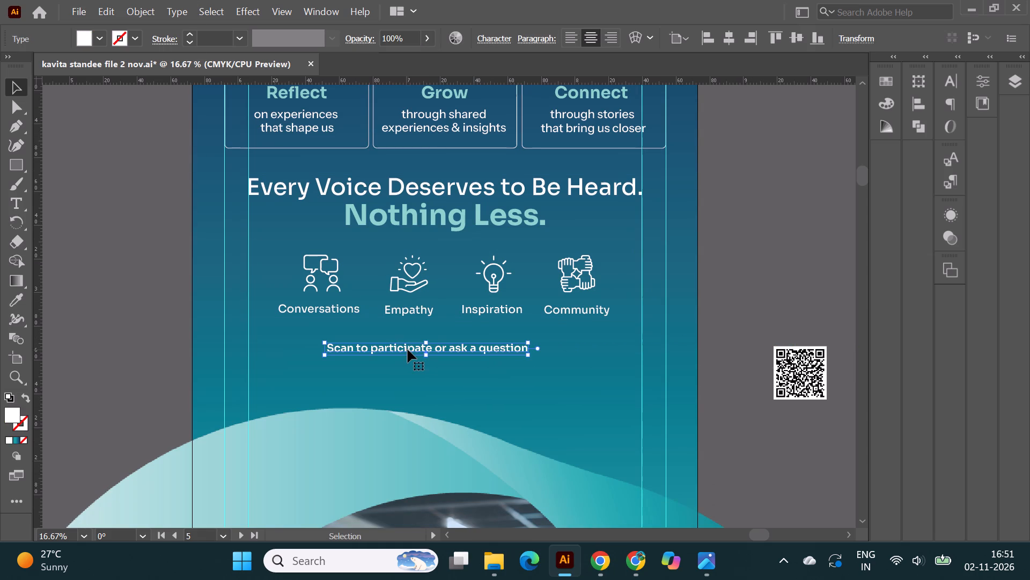
Break the scan text into two lines, so that "or ask a question" starts the second line.
double_click(408, 350)
click(437, 351)
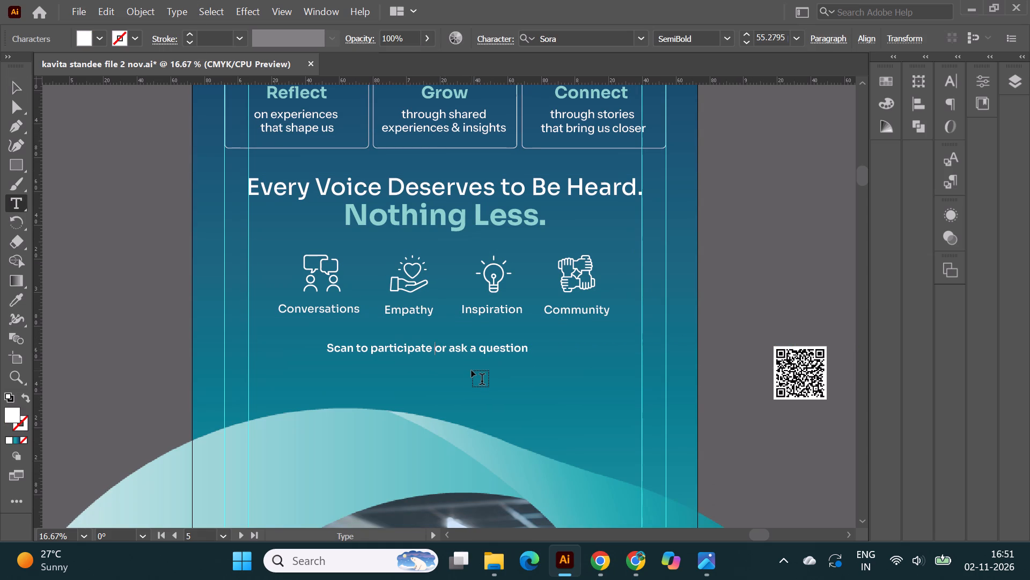
key(Return)
click(12, 86)
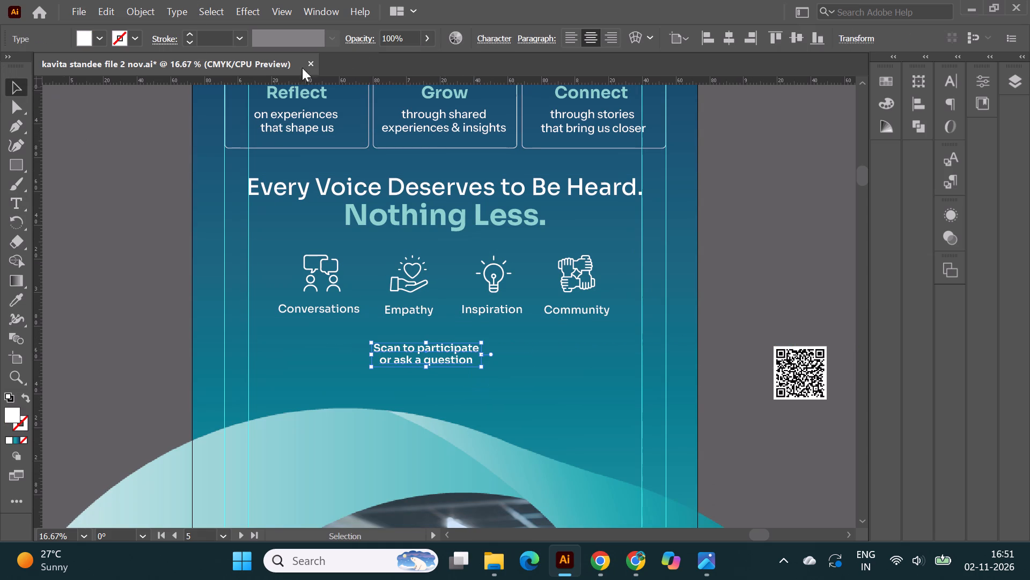
Left-align the two-line scan text and shift it left so it starts below the gap between the Conversations and Empathy labels.
click(566, 39)
click(144, 301)
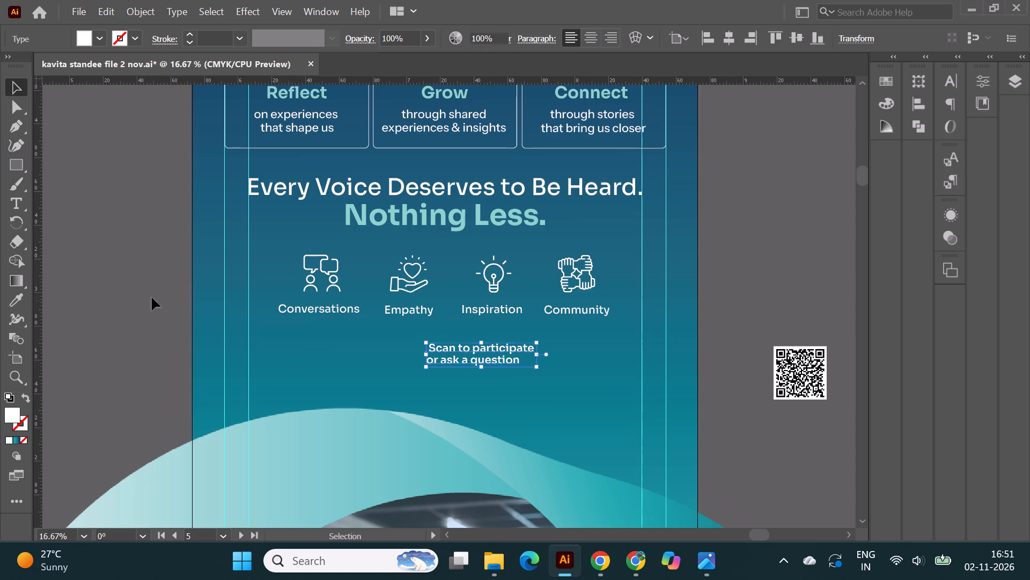
drag(455, 348, 377, 348)
Delete the leading space before "Scan" so both lines of the scan text start flush, and deselect the text.
double_click(364, 350)
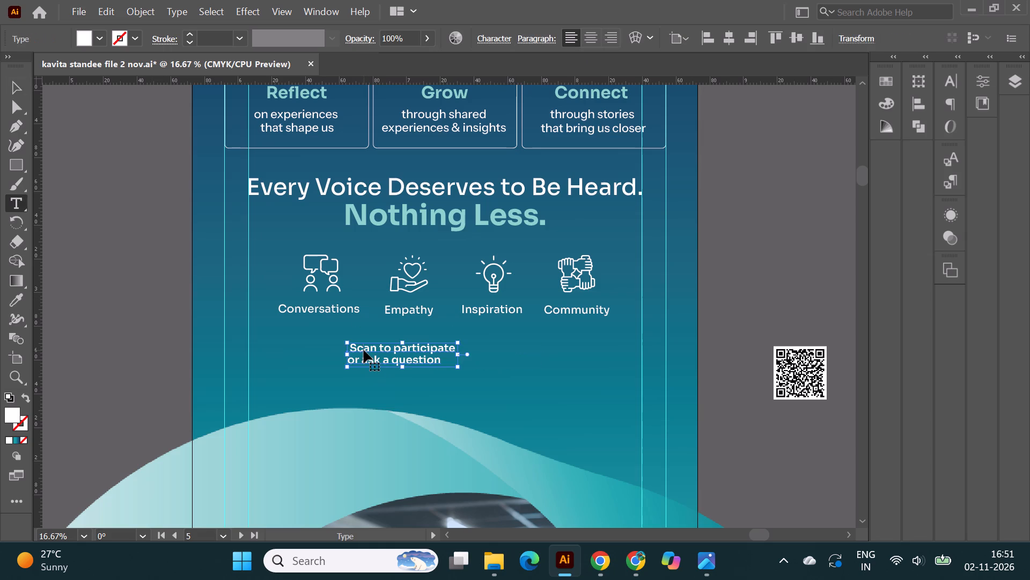
click(351, 350)
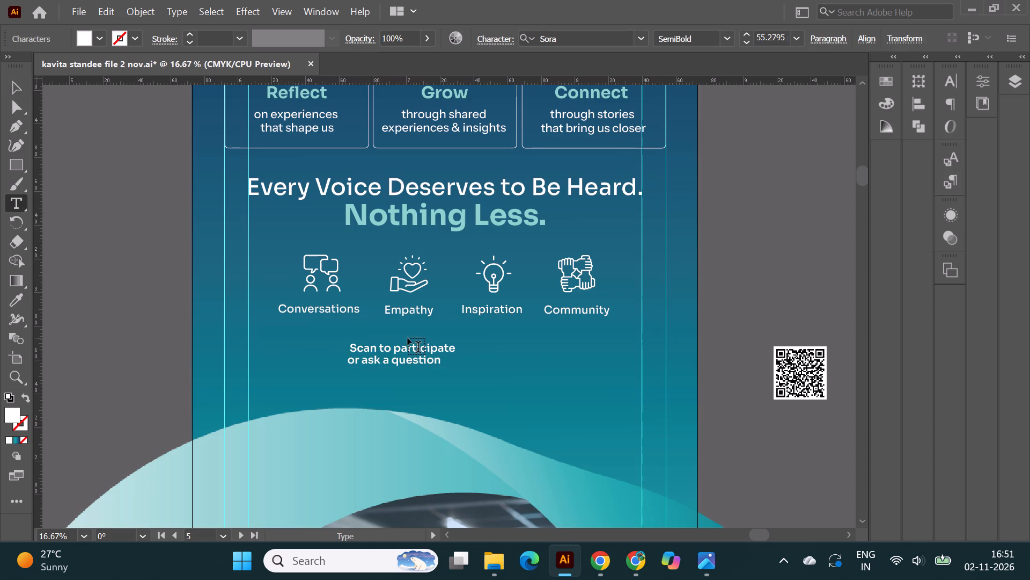
key(BackSpace)
click(12, 85)
click(93, 233)
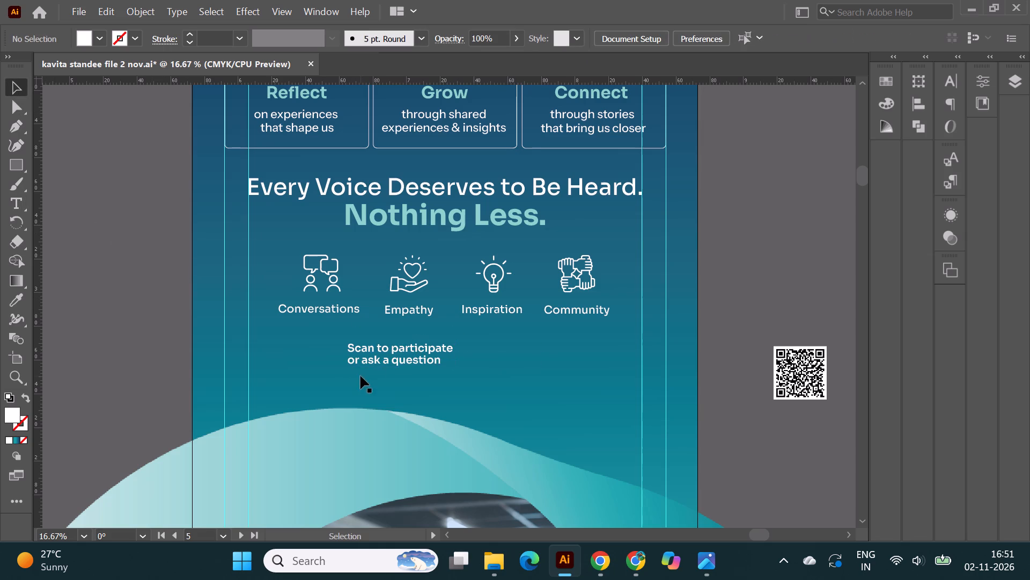
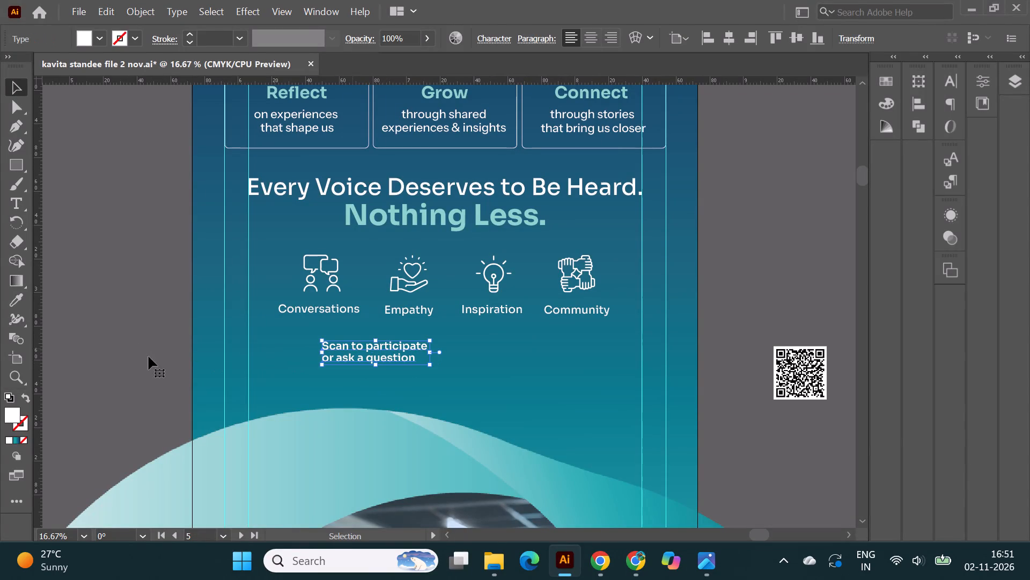
Move the QR code from beside the artboard onto the standee, just beside the two-line scan text and below the Inspiration label.
click(149, 357)
click(809, 363)
drag(804, 376, 477, 366)
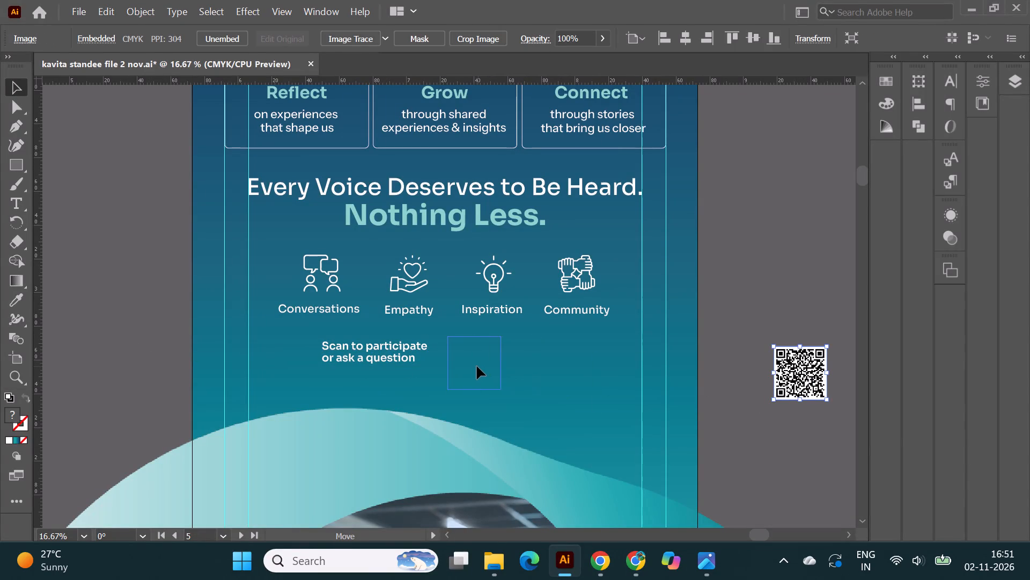
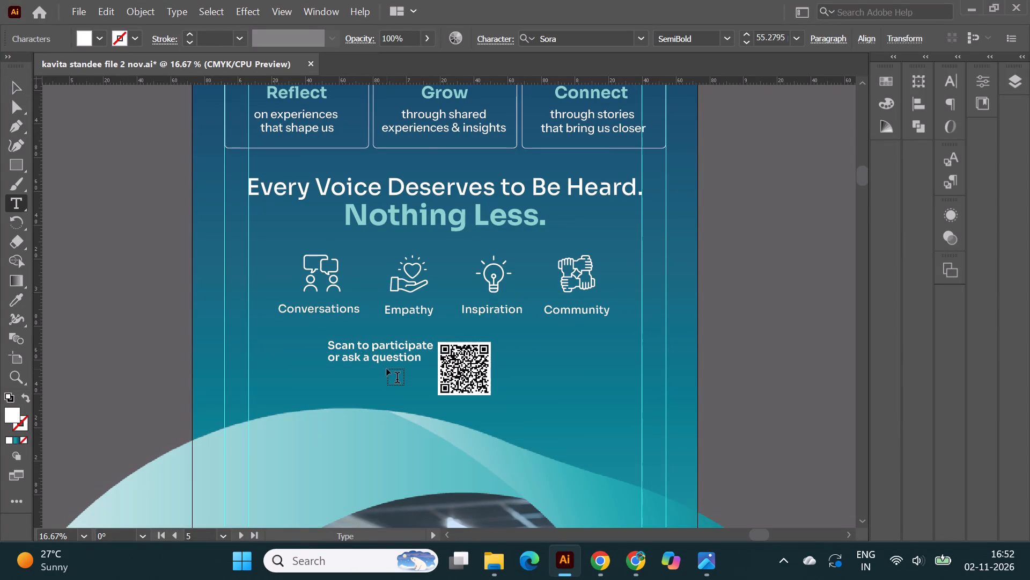
Rebreak the text "Scan to participate or ask a question" into four lines and move it close beside the QR code.
click(374, 374)
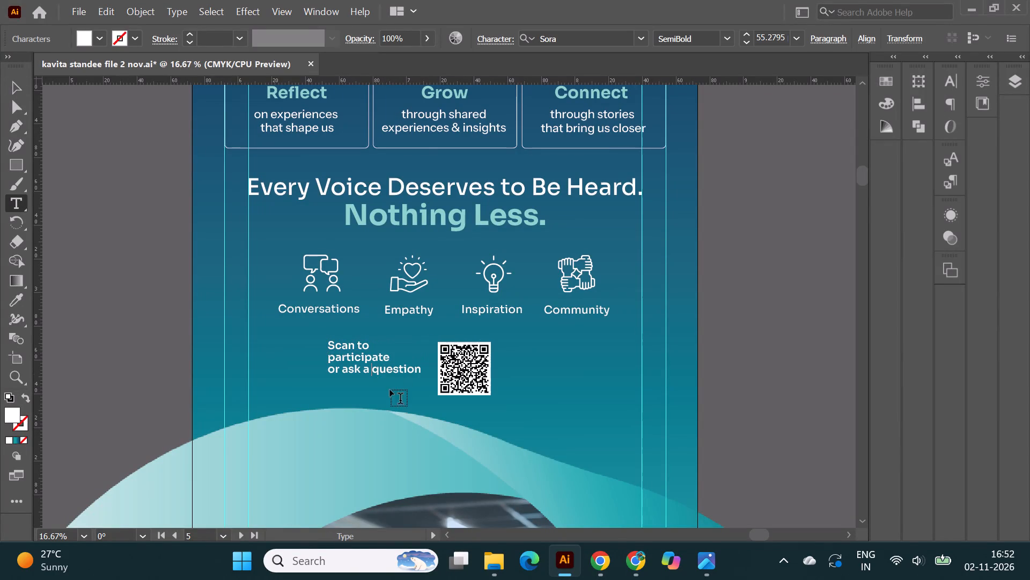
key(Return)
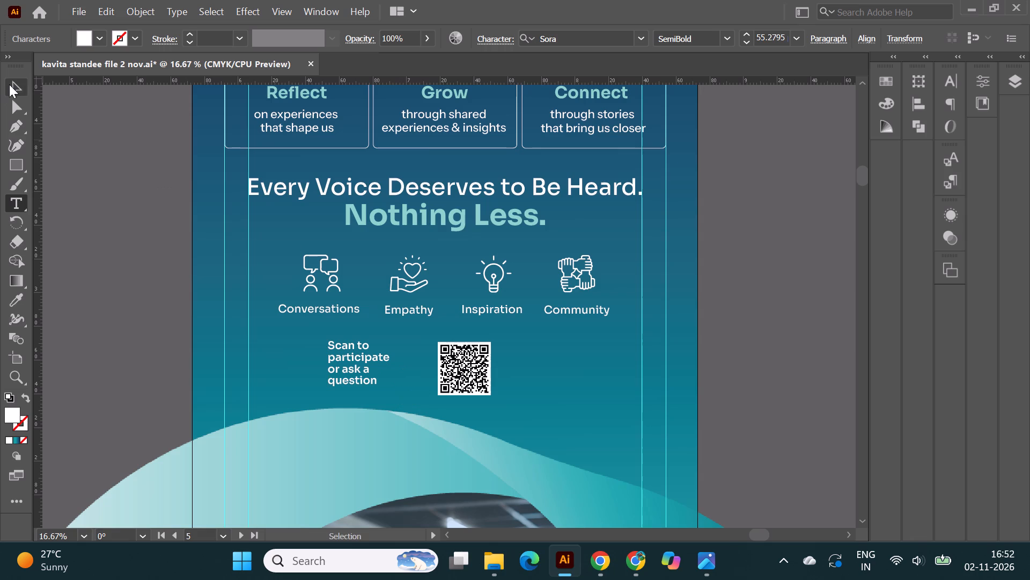
click(12, 84)
drag(363, 361, 403, 365)
click(776, 386)
Scale the QR code down proportionally to roughly the height of the four-line scan text.
click(455, 372)
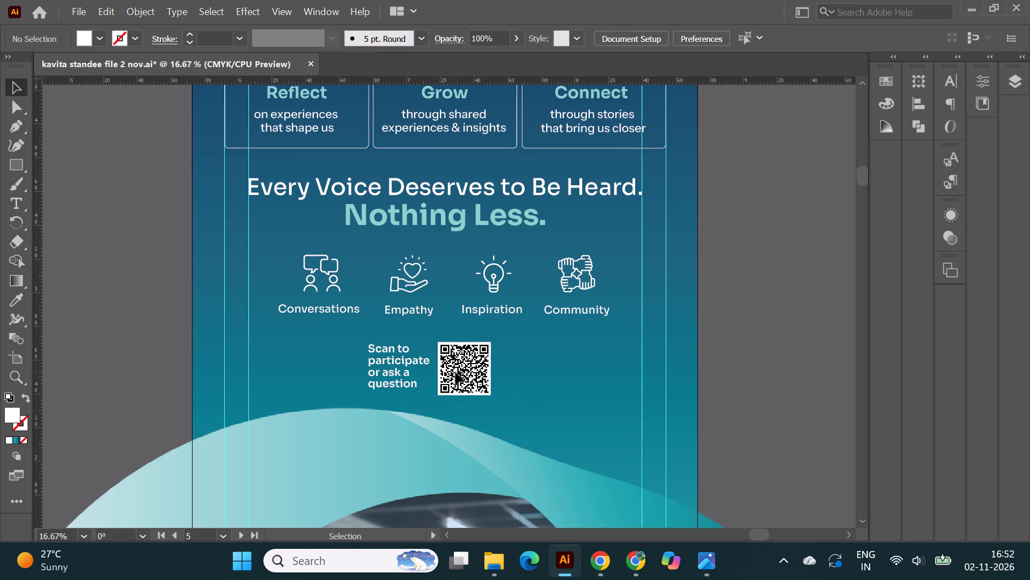
click(467, 366)
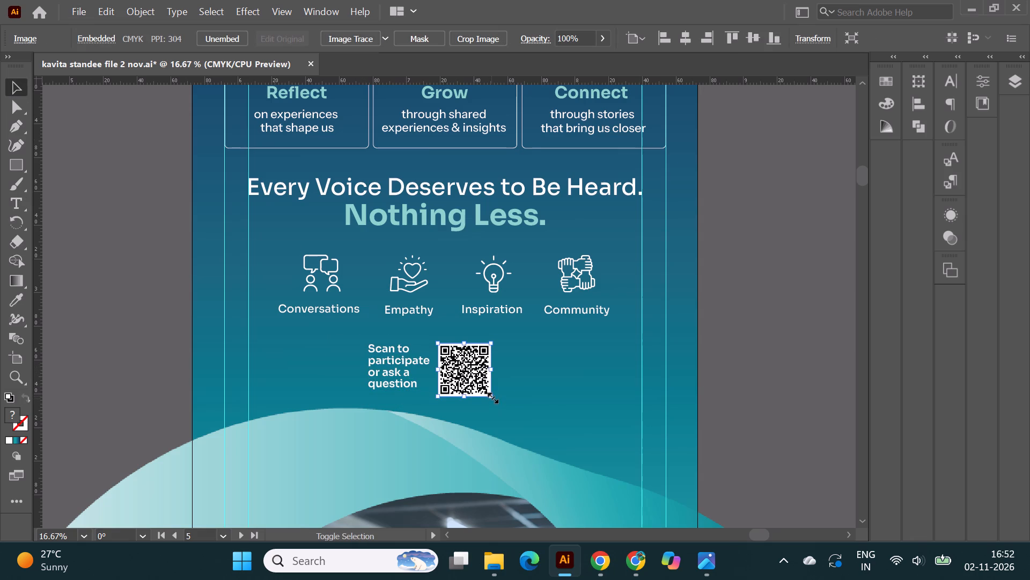
shift+drag(491, 396, 482, 389)
click(770, 376)
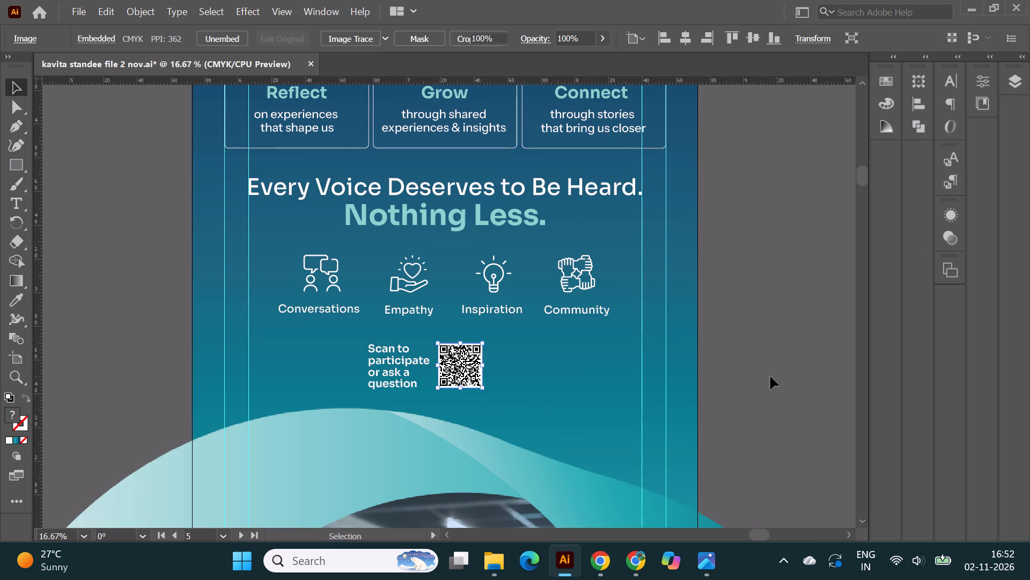
Move the scan text and QR code together lower, centred by eye below the icon row at about X 7.227 ft, Y -2.4726 ft.
alt+scroll(457, 393, up, 1)
click(359, 350)
shift+click(478, 364)
drag(468, 358, 498, 380)
alt+scroll(479, 315, down, 1)
alt+scroll(435, 287, down, 1)
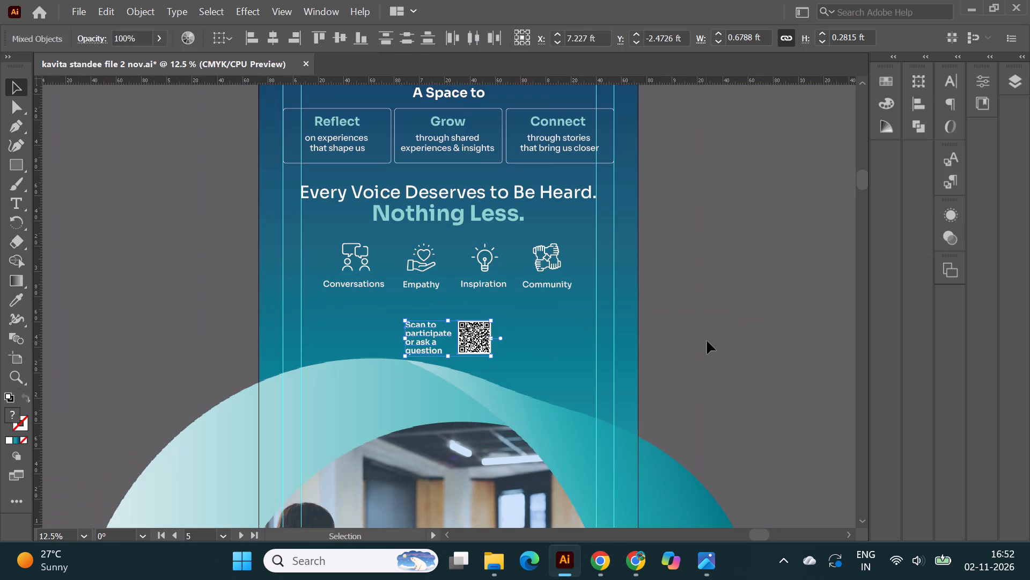
click(707, 341)
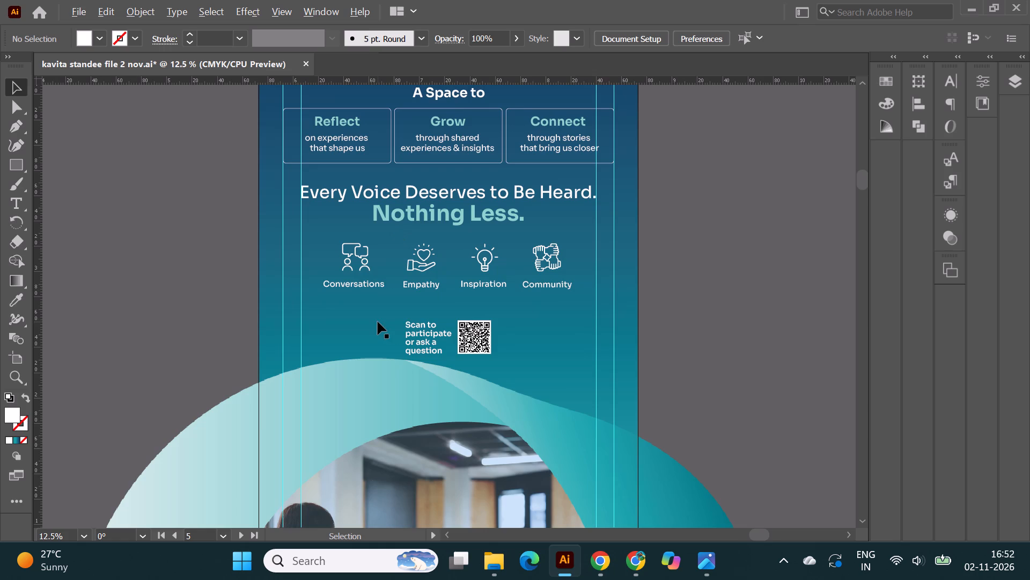
Examine the whole standee layout and compare the scan text and QR placement with the neighbouring standee.
alt+scroll(378, 322, down, 1)
scroll(643, 347, up, 6)
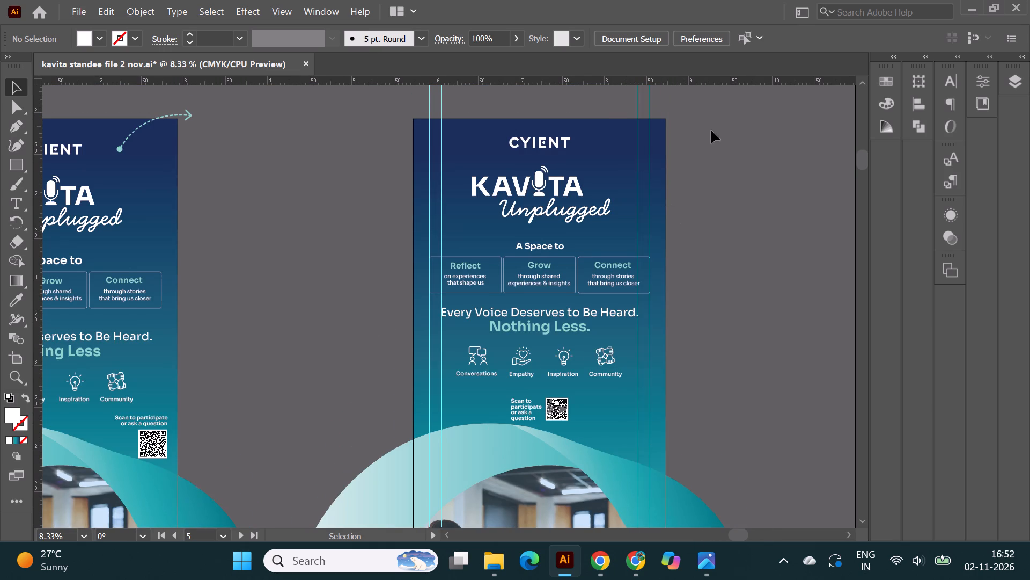
alt+scroll(714, 133, up, 1)
alt+scroll(296, 115, down, 1)
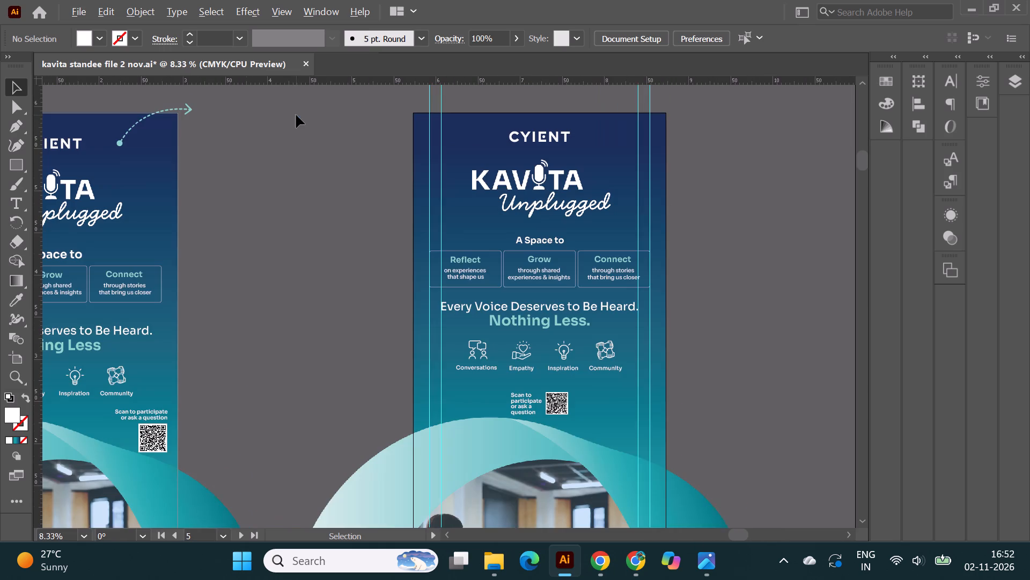
scroll(384, 172, down, 3)
alt+scroll(710, 372, up, 1)
alt+scroll(322, 347, down, 1)
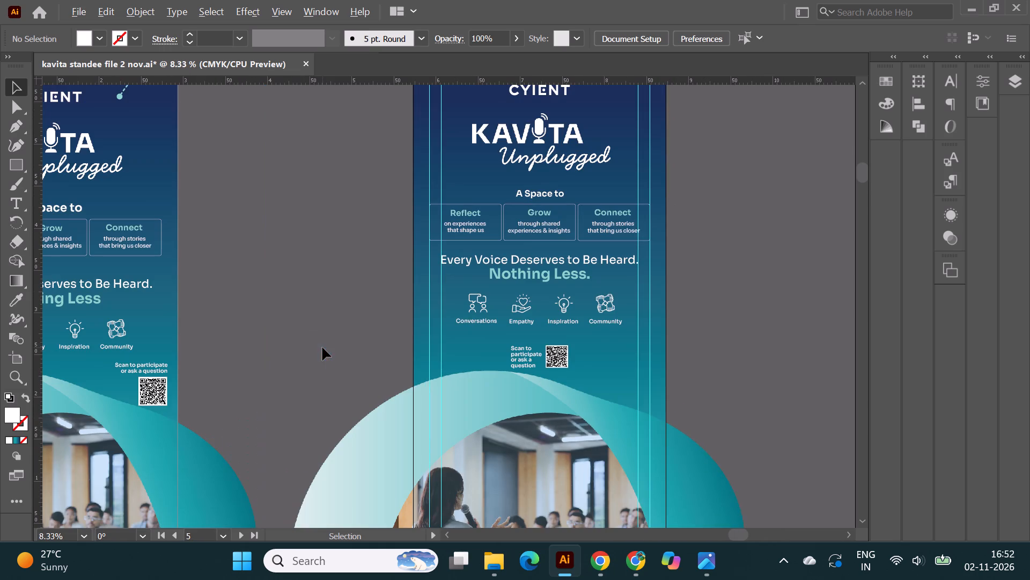
drag(737, 535, 758, 535)
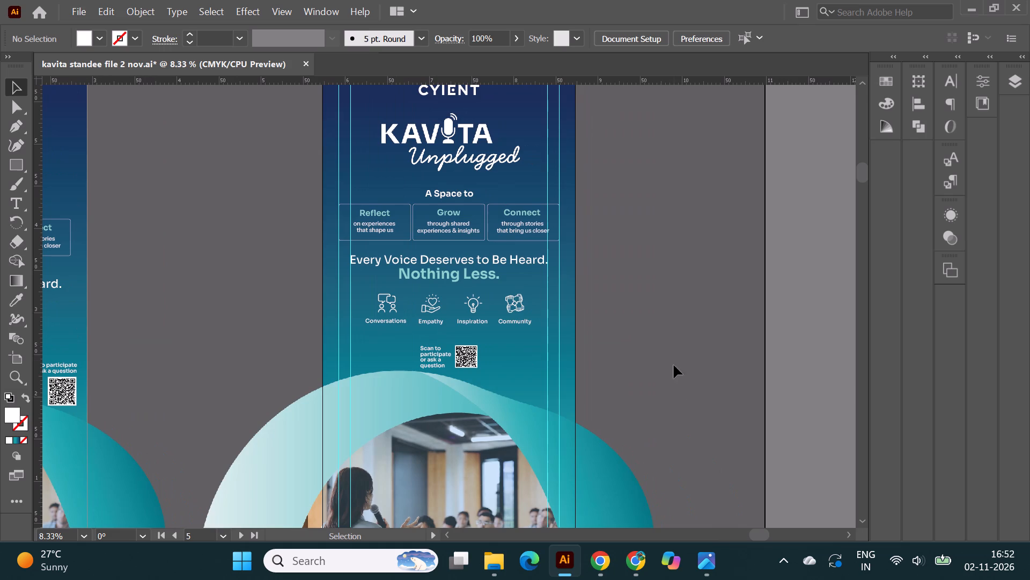
click(674, 360)
scroll(315, 358, down, 4)
Shift the scan text and QR code together slightly up and left, to about X 7.2031 ft, Y -2.506 ft.
alt+scroll(498, 325, up, 3)
alt+scroll(335, 274, up, 1)
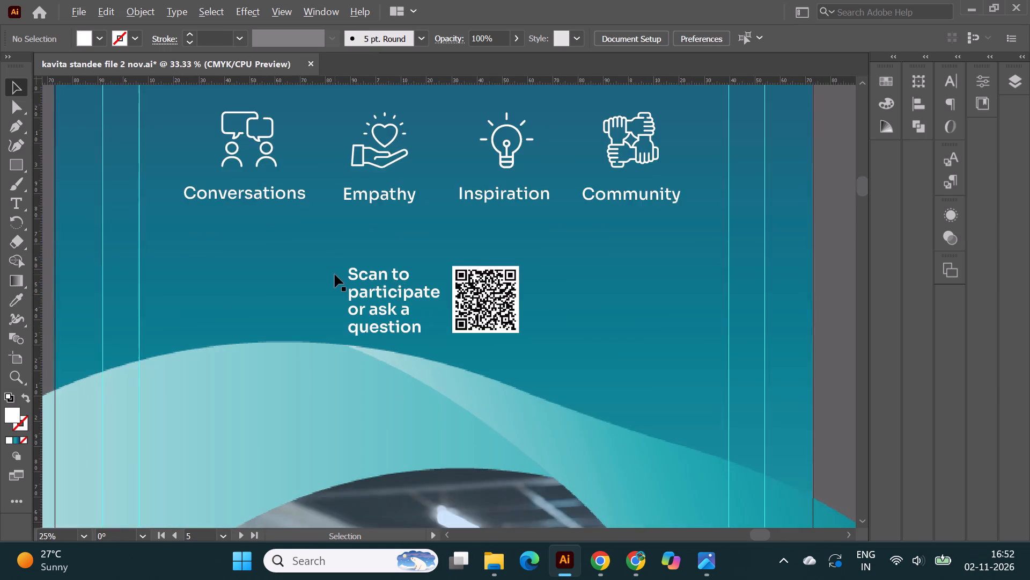
click(394, 274)
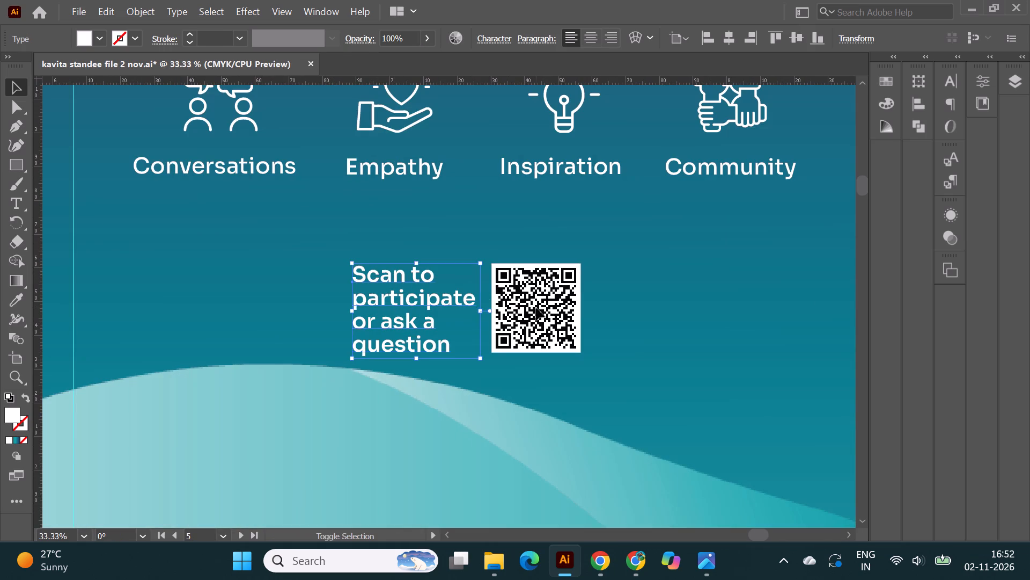
shift+click(536, 308)
drag(518, 315, 519, 304)
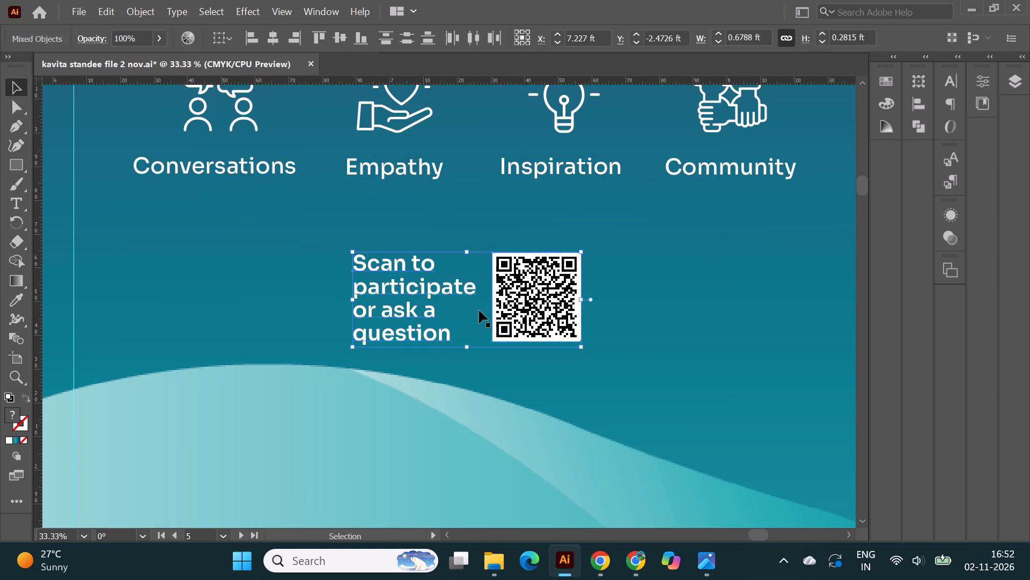
alt+scroll(475, 312, down, 2)
click(512, 315)
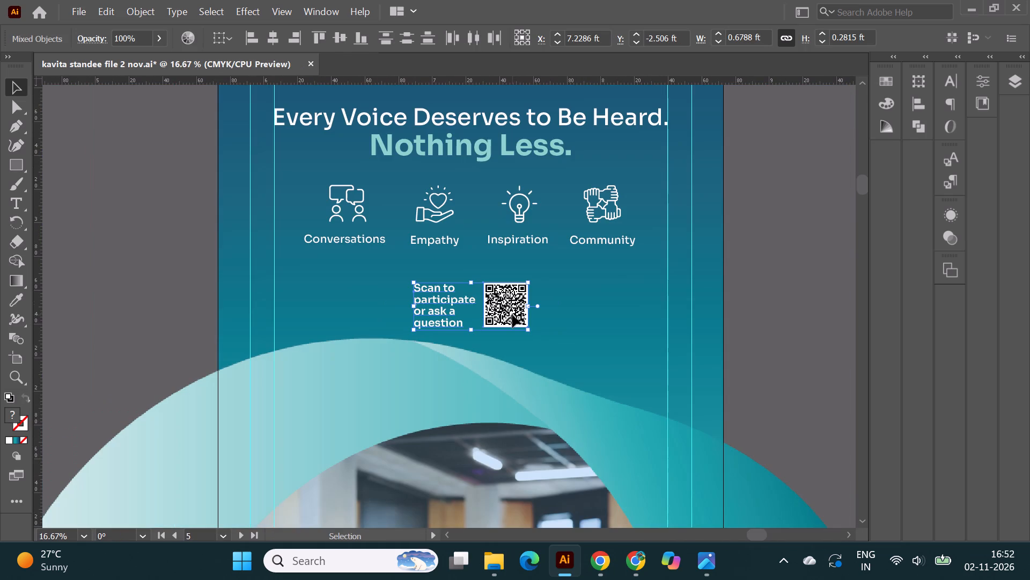
click(775, 335)
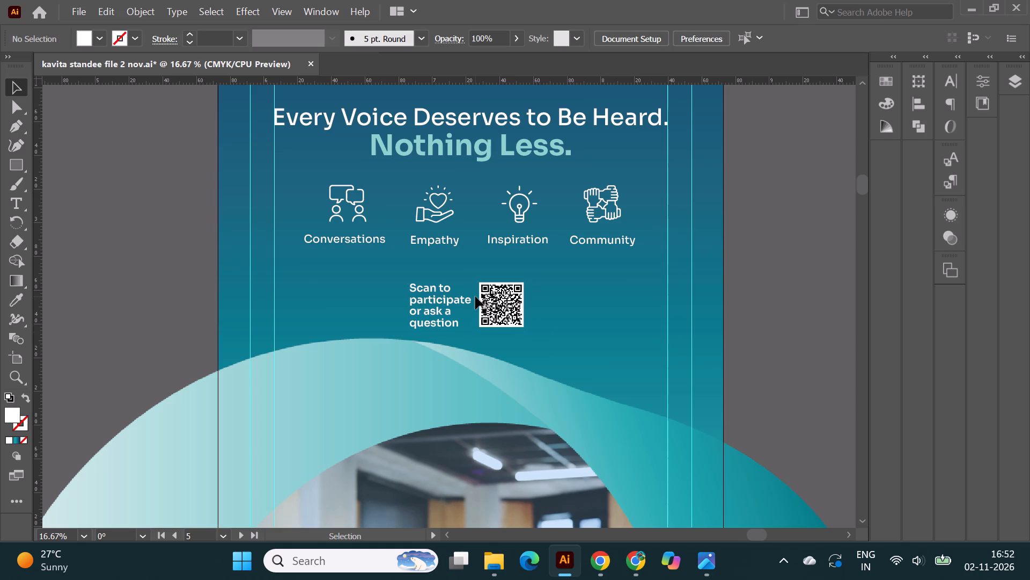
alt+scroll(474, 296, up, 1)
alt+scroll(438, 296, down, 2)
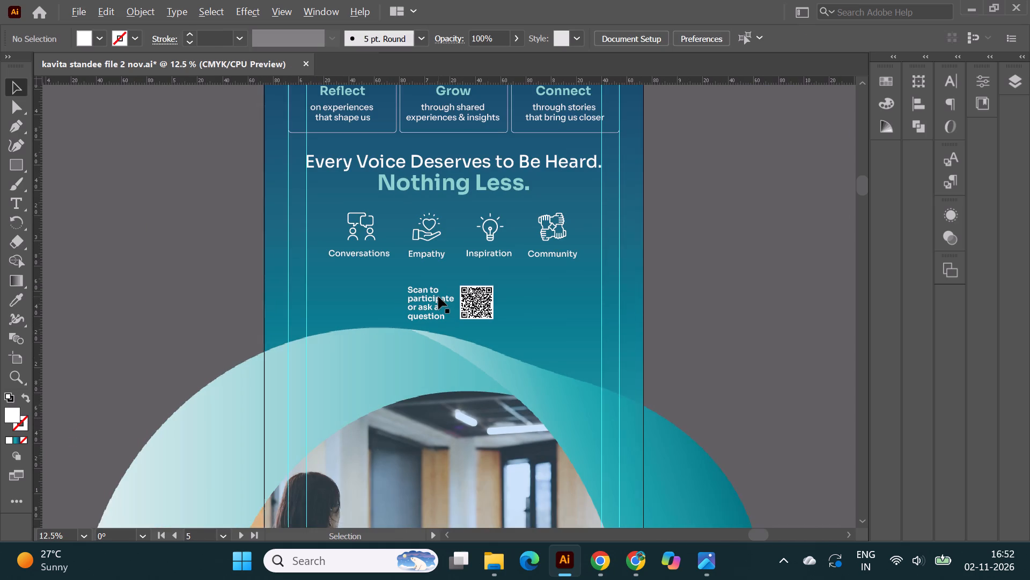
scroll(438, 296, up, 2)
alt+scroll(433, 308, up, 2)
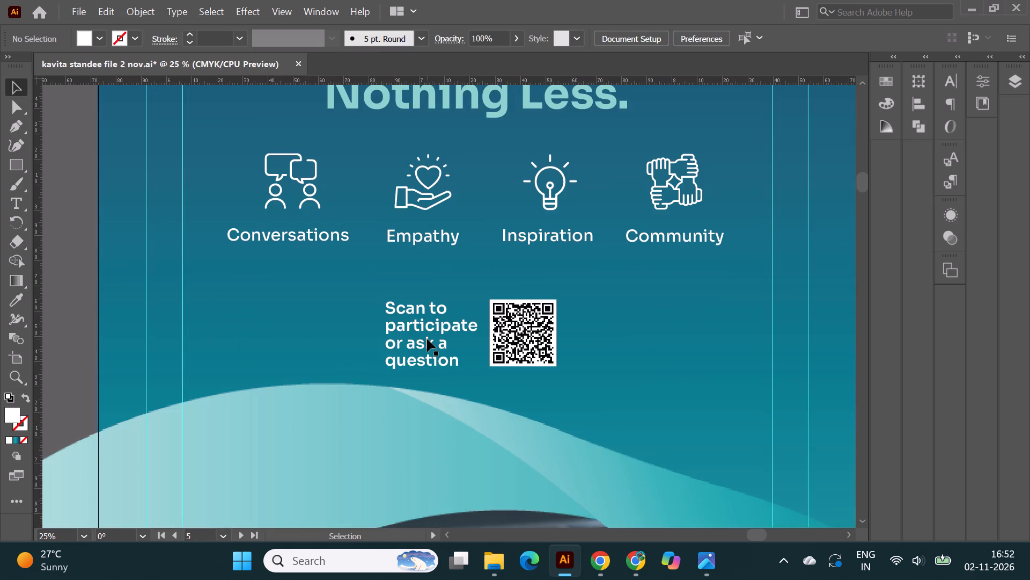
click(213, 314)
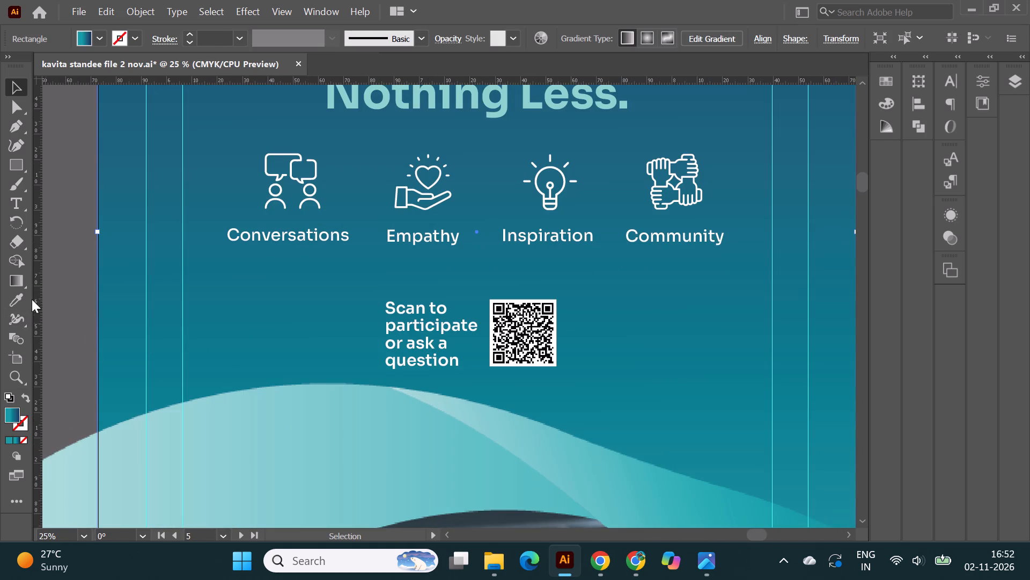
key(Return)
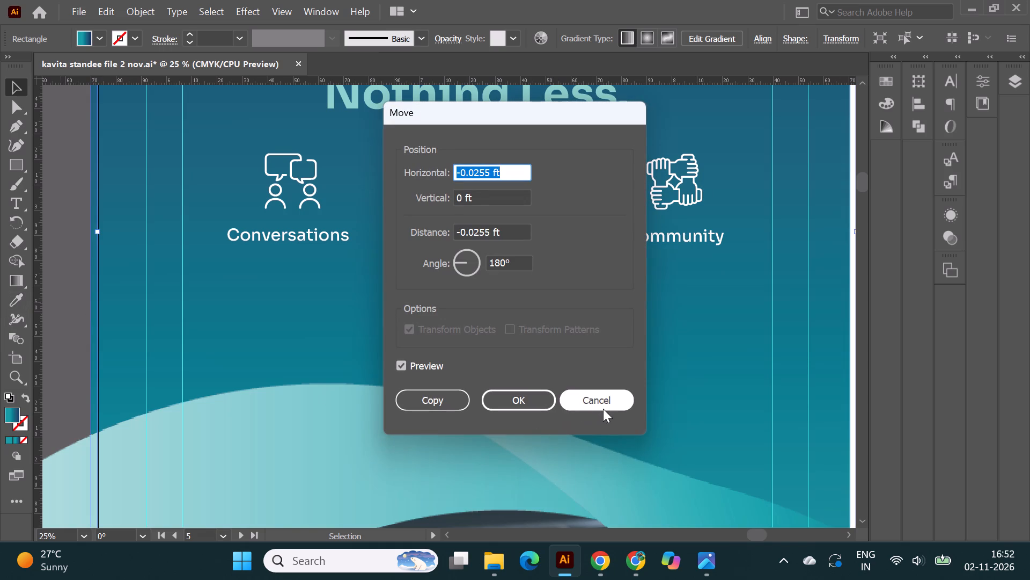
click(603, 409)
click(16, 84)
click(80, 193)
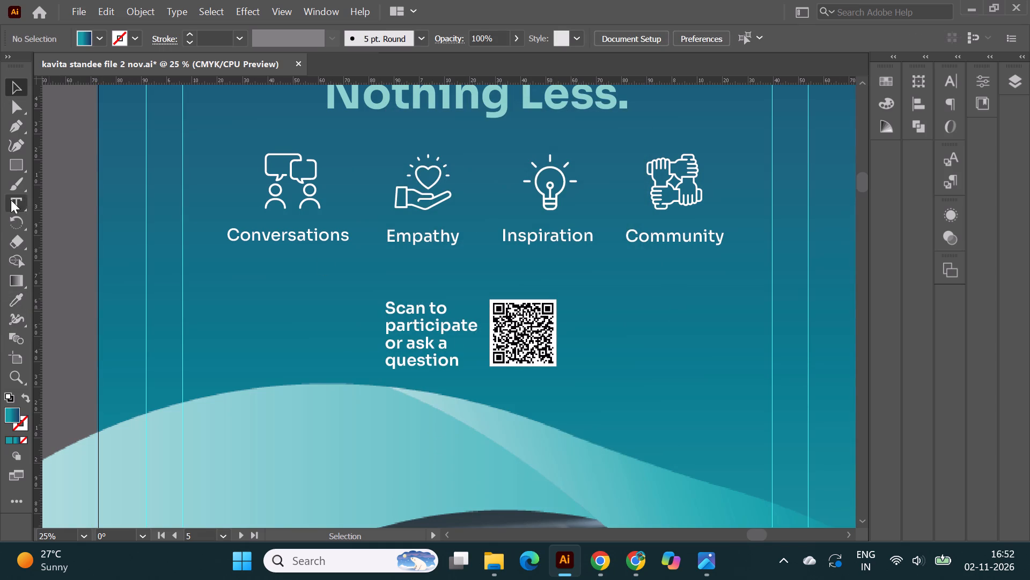
Draw a yellow spacer rectangle from the artboard's left edge to the start of the scan text.
click(19, 163)
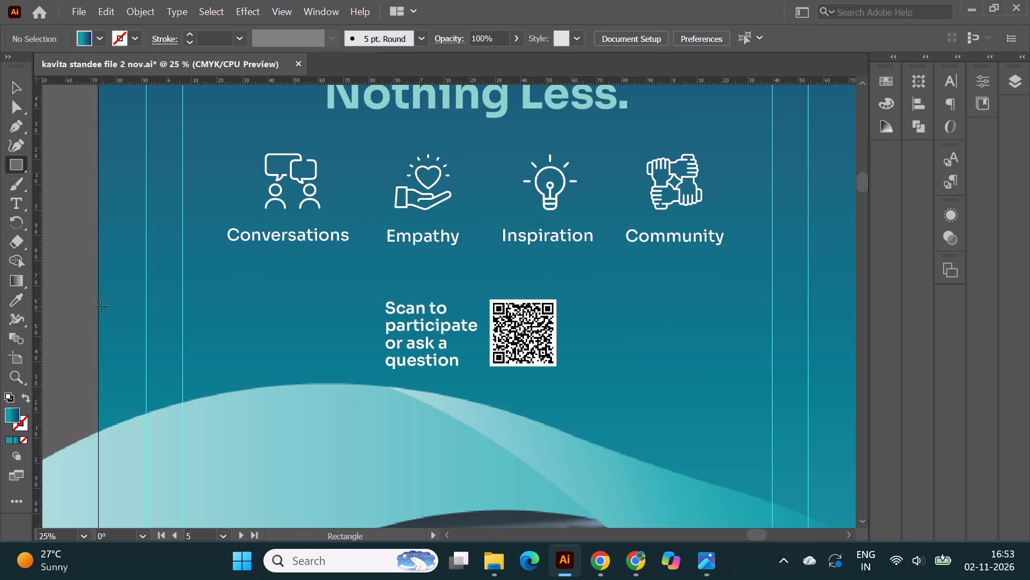
drag(99, 307, 174, 340)
drag(174, 340, 387, 352)
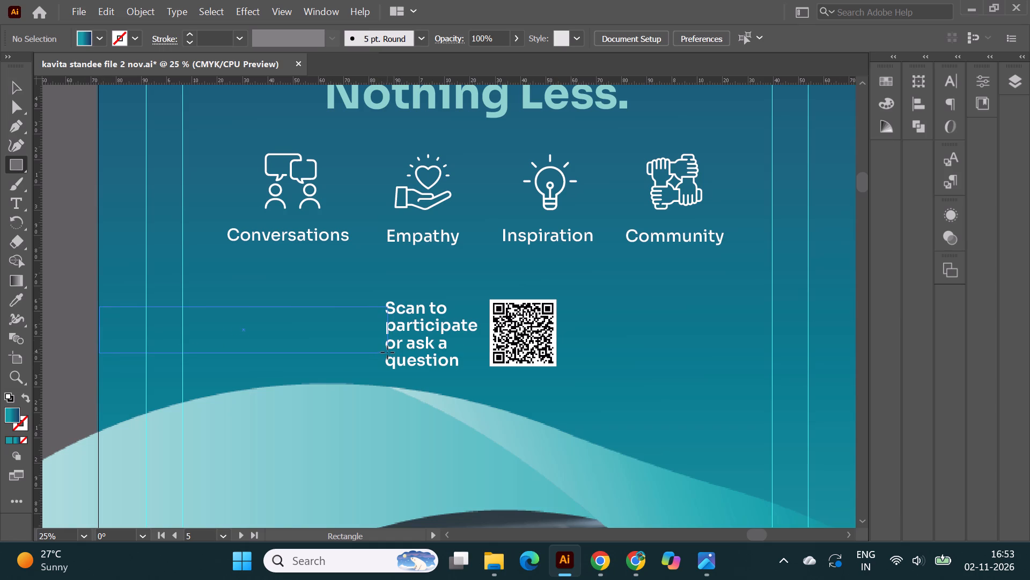
drag(387, 352, 385, 354)
drag(385, 354, 385, 354)
click(78, 38)
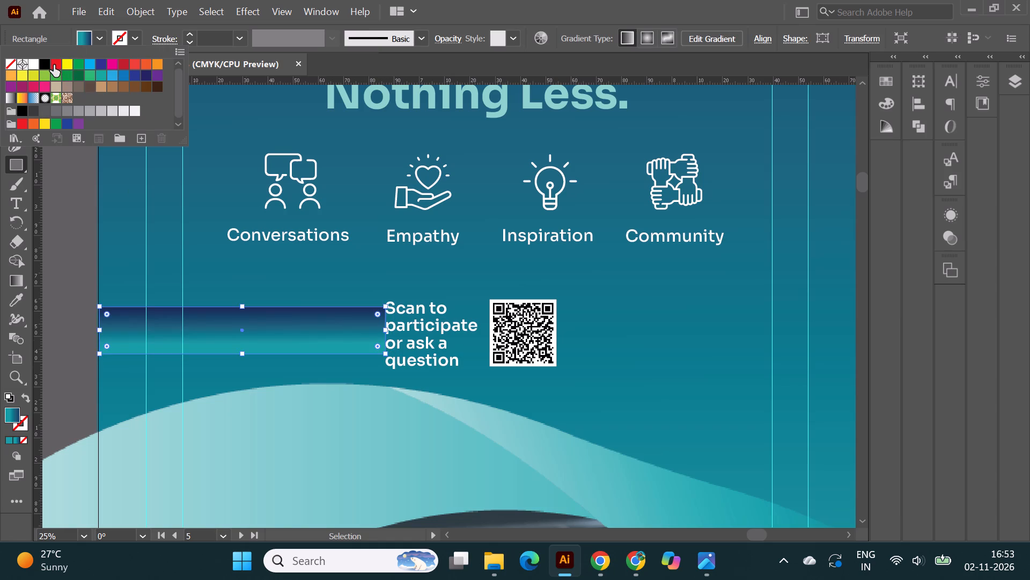
click(68, 68)
click(62, 227)
Duplicate the yellow spacer rectangle to the other side of the QR code.
click(19, 88)
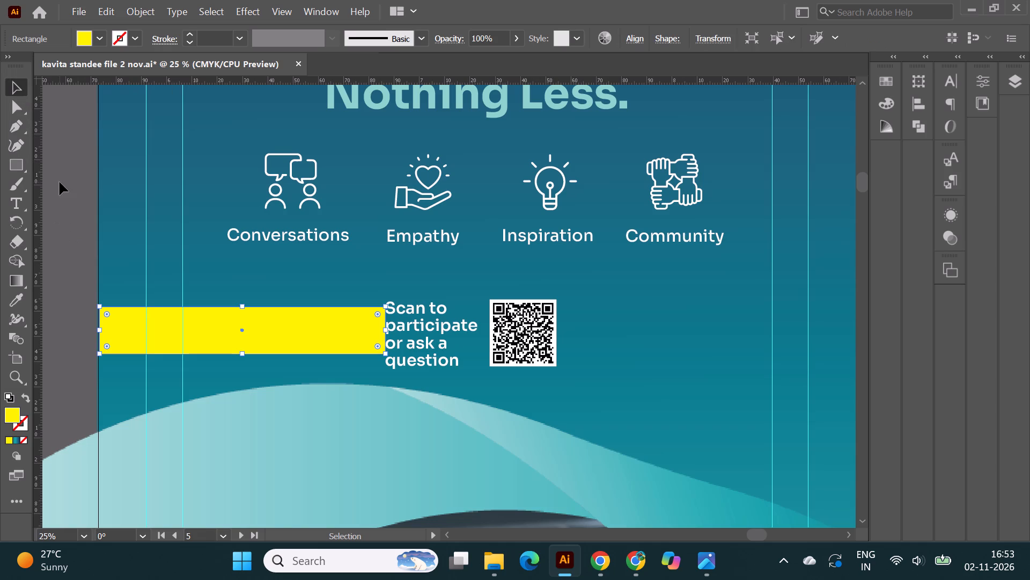
click(60, 182)
click(234, 335)
alt+drag(227, 334, 557, 351)
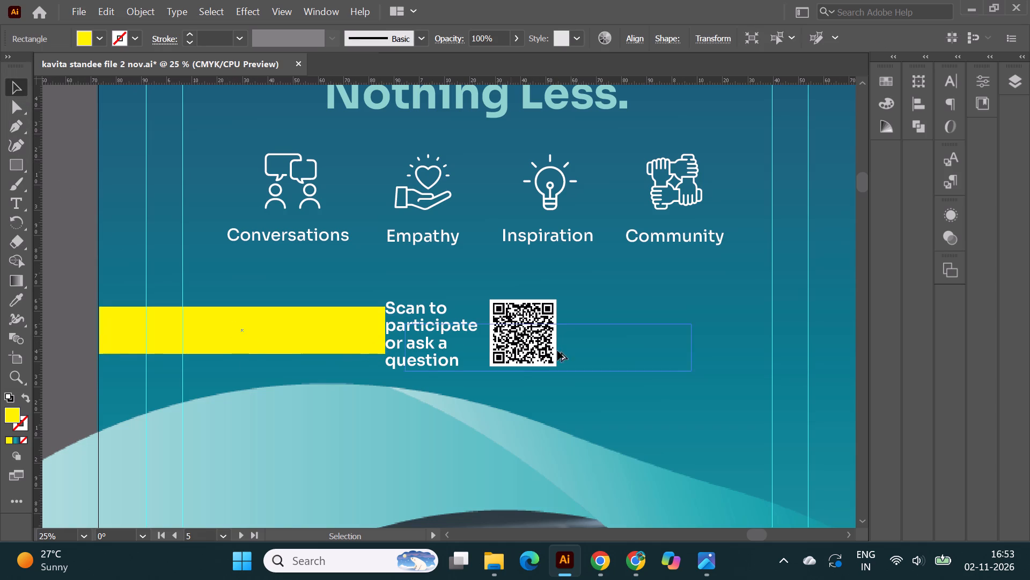
alt+drag(557, 351, 685, 334)
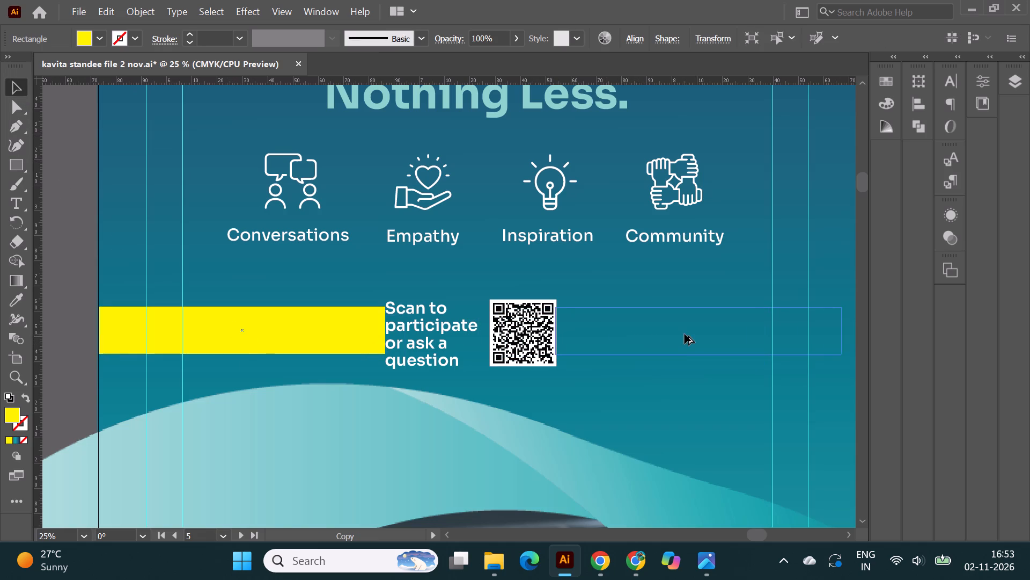
alt+drag(685, 334, 688, 334)
Align the copied yellow rectangle's outer end with the artboard's right edge, level with the original bar.
alt+scroll(377, 302, down, 1)
alt+scroll(676, 320, up, 1)
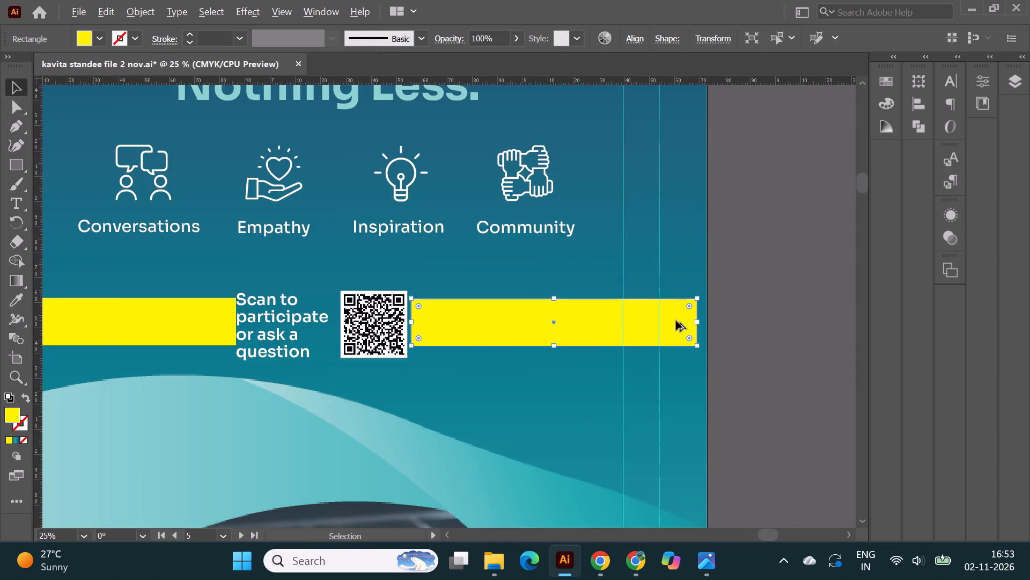
alt+scroll(676, 321, up, 1)
drag(684, 320, 698, 318)
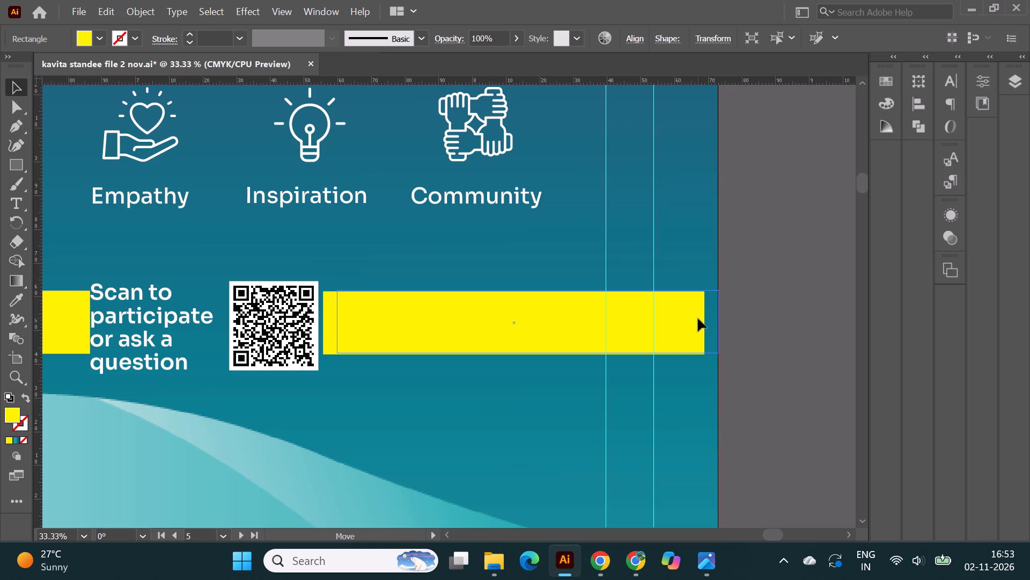
drag(698, 318, 696, 318)
click(786, 370)
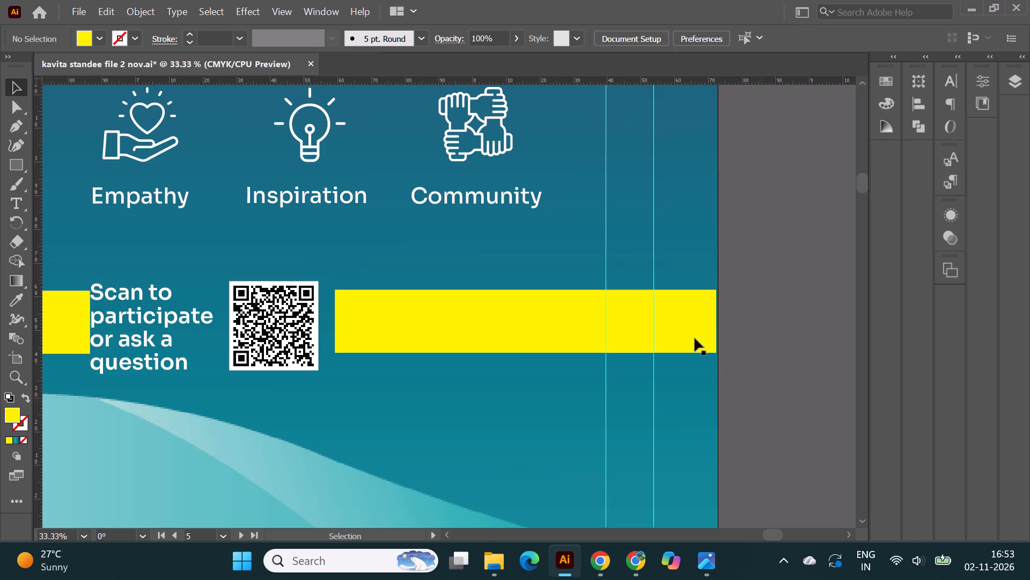
click(688, 333)
alt+scroll(711, 322, up, 2)
click(710, 315)
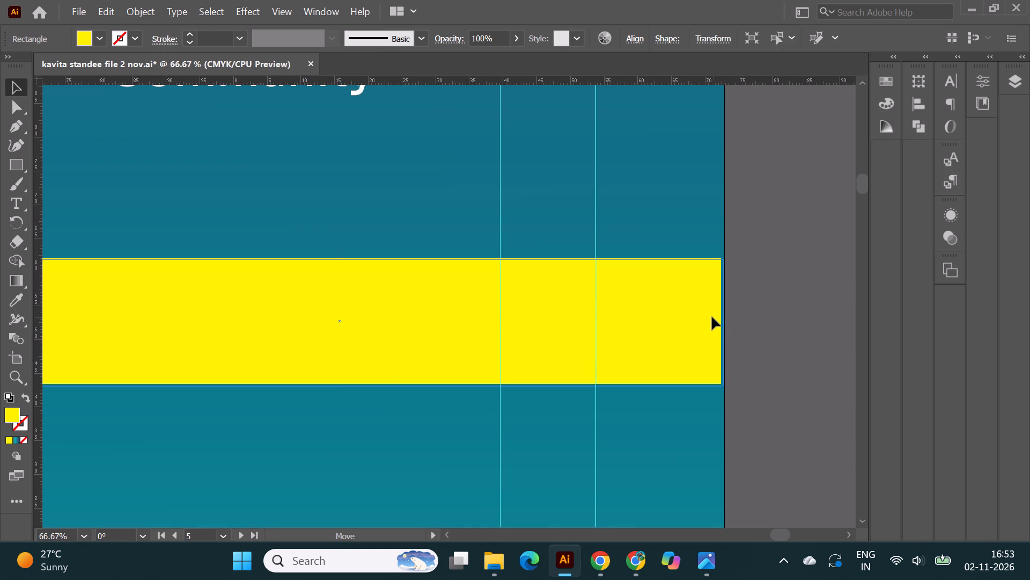
alt+scroll(707, 316, down, 3)
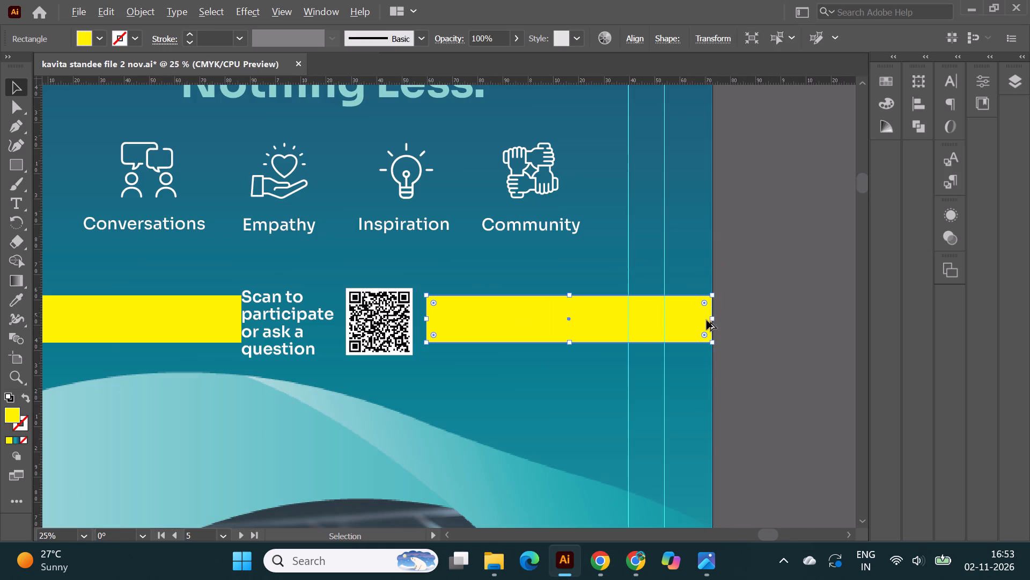
click(751, 372)
Centre the scan text and QR code together between the two yellow bars, at about X 7.2265 ft, Y -2.4869 ft.
alt+scroll(751, 372, down, 1)
click(438, 339)
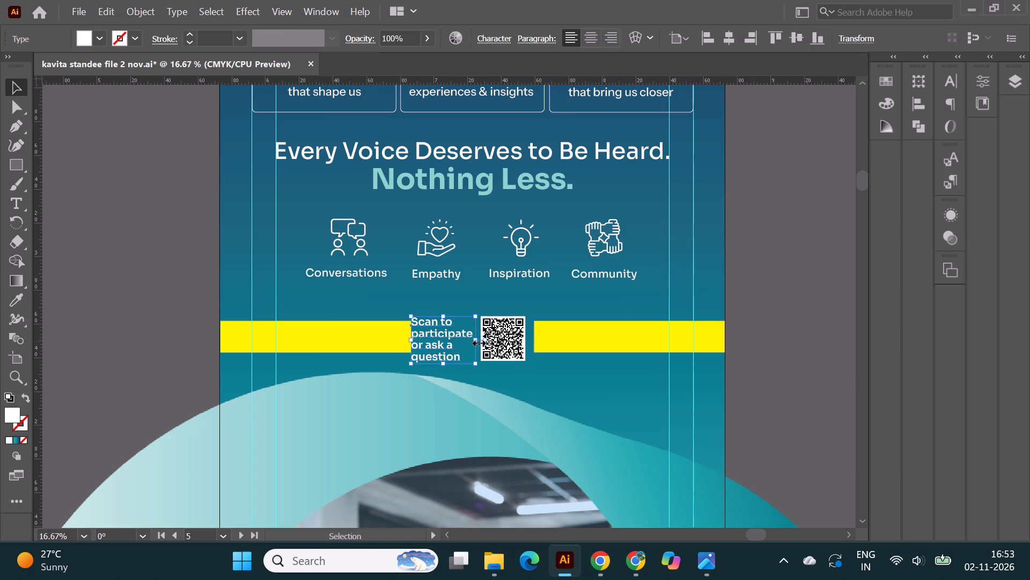
shift+click(501, 340)
alt+scroll(491, 349, up, 1)
drag(509, 336, 511, 335)
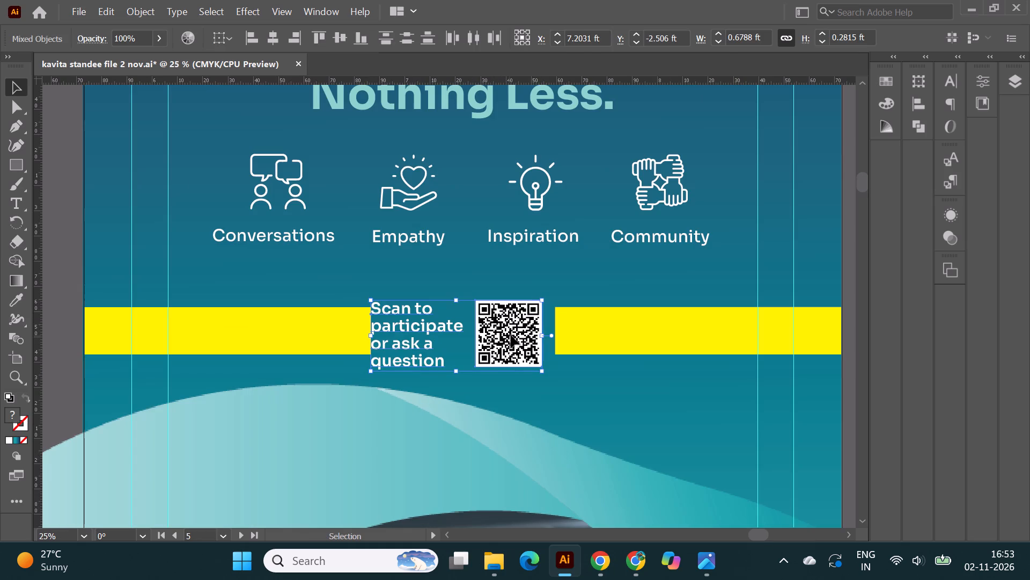
drag(511, 335, 517, 336)
click(517, 338)
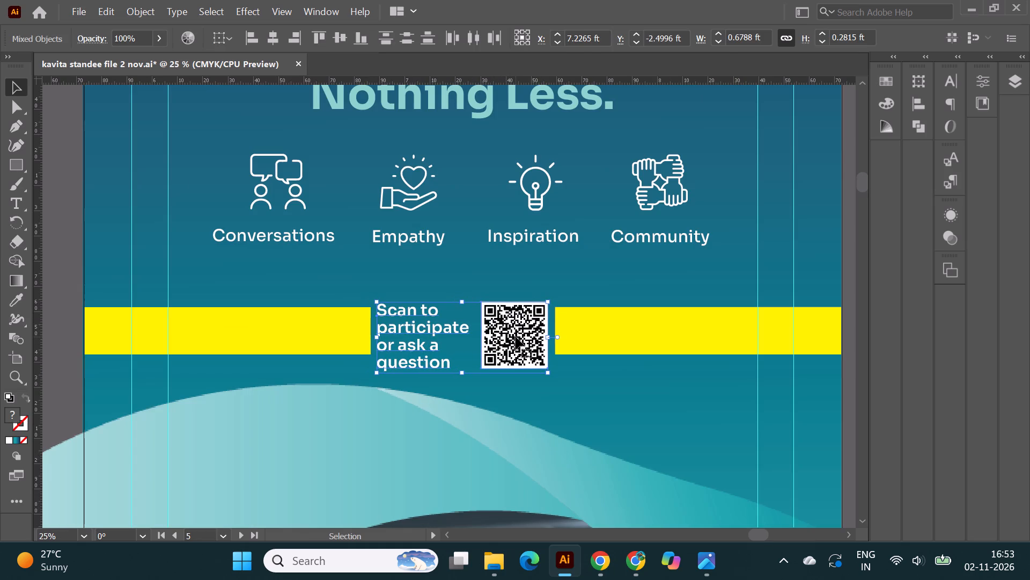
click(516, 337)
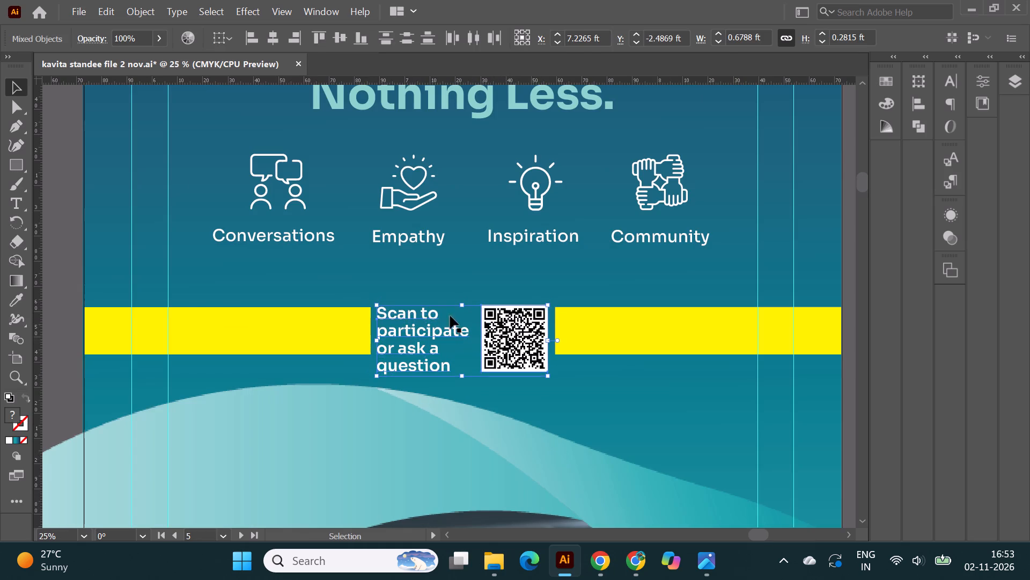
alt+scroll(404, 291, down, 1)
click(745, 390)
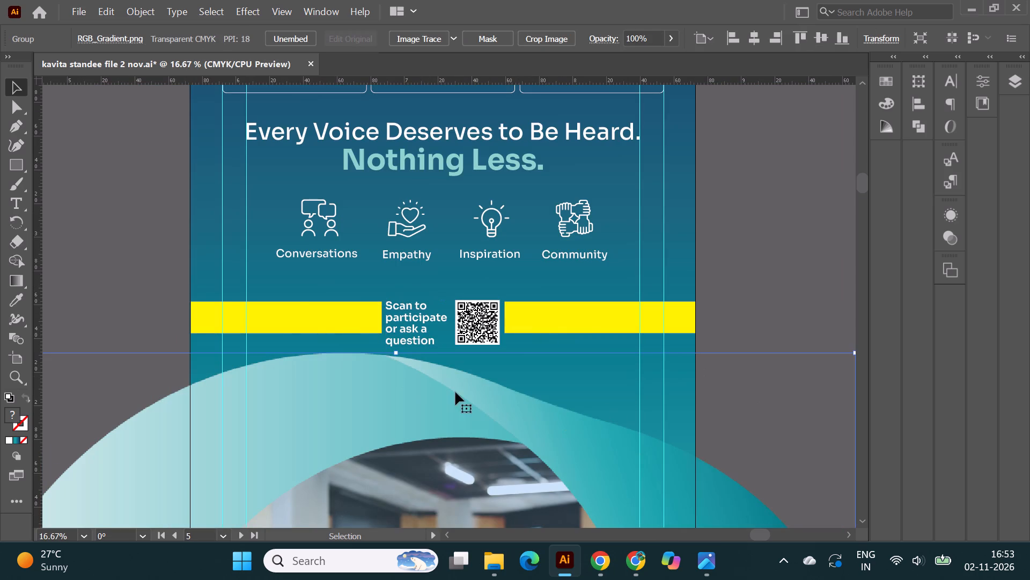
Delete both yellow spacer rectangles on either side of the scan text and QR code.
click(289, 307)
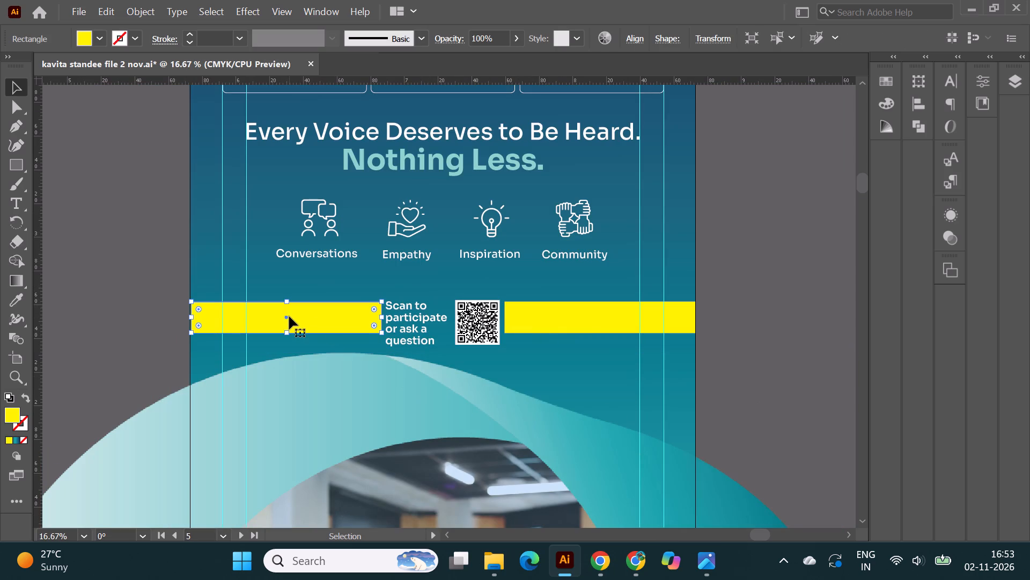
key(Delete)
click(564, 307)
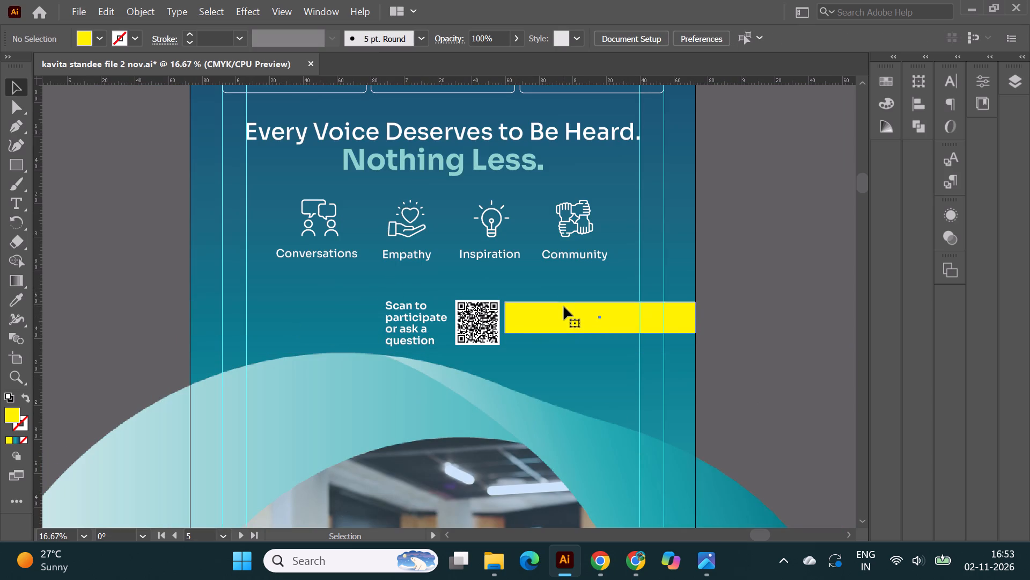
key(Delete)
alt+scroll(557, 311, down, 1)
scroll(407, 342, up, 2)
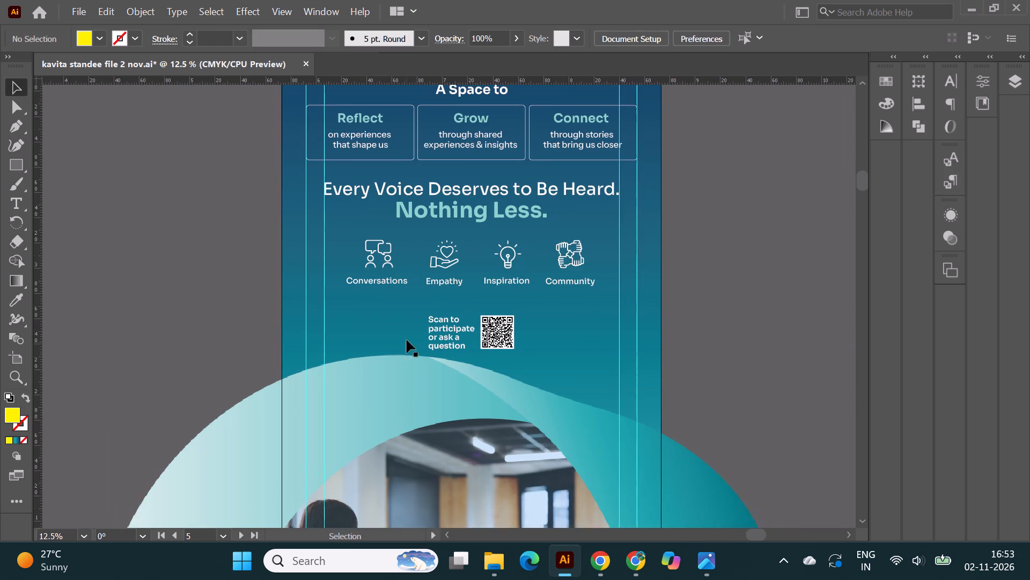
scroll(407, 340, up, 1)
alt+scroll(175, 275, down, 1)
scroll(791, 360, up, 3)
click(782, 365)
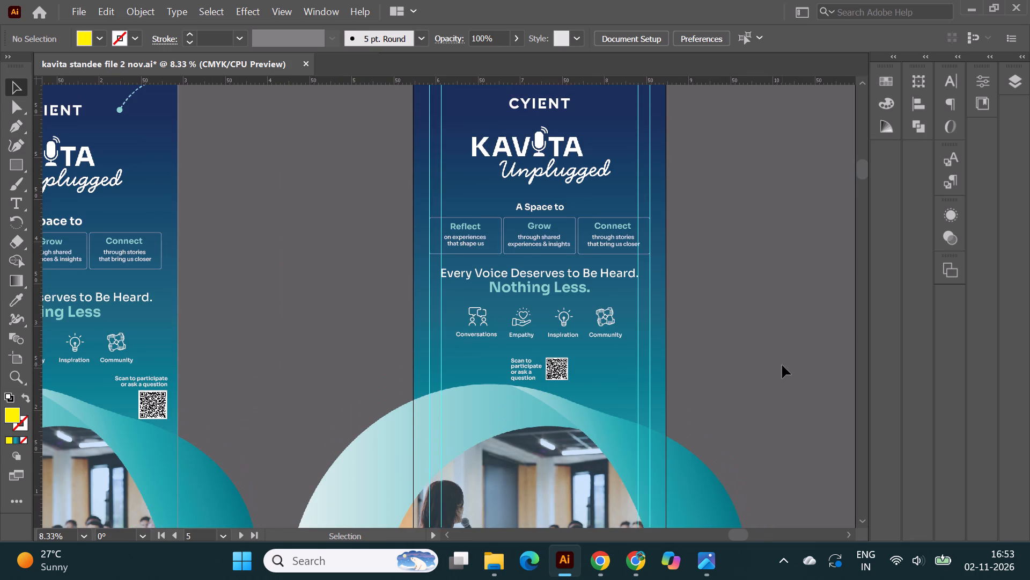
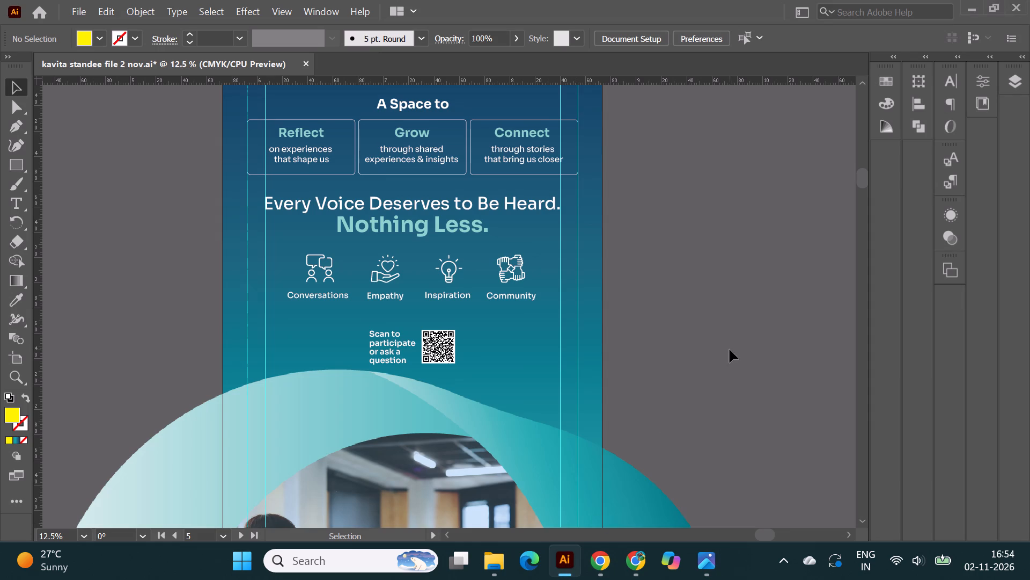
Nudge the scan text and QR code together slightly downward, away from the icon row.
click(730, 350)
alt+scroll(398, 349, up, 1)
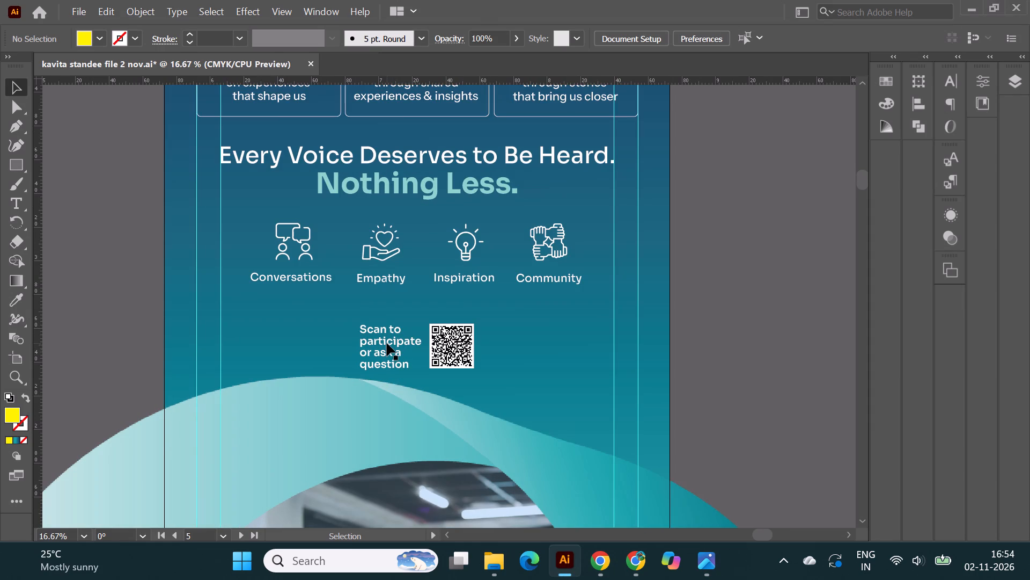
click(387, 343)
shift+click(451, 350)
key(Down)
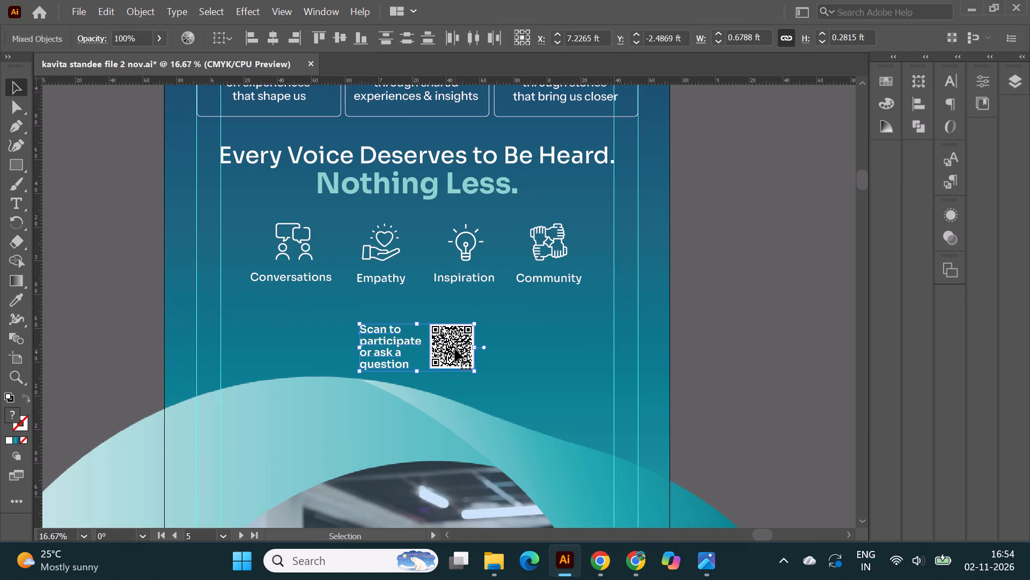
key(Down)
key(Down)
key(Down)
key(Down)
key(Down)
key(Down)
key(Down)
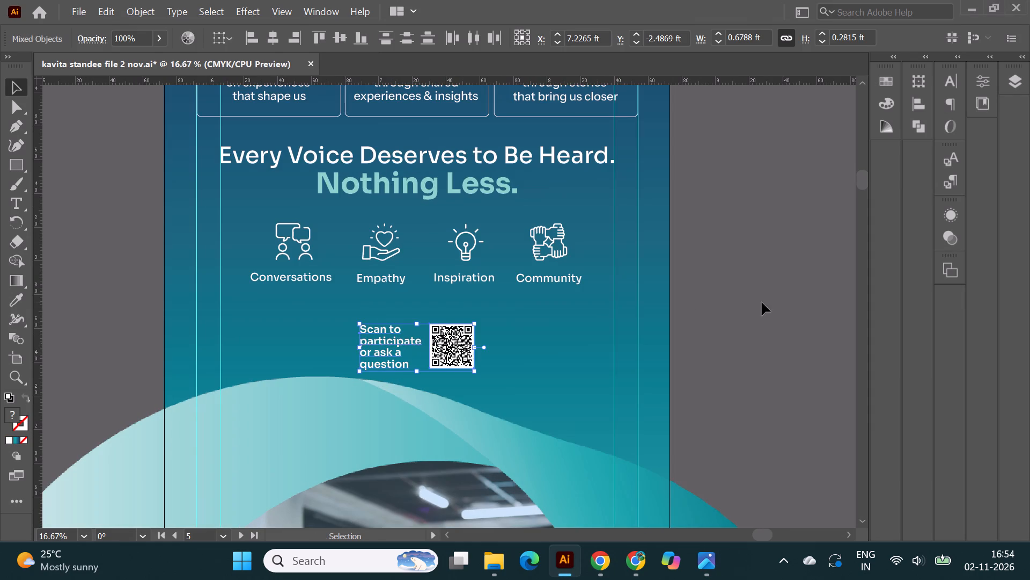
click(762, 302)
Review the revised standee's overall spacing from the Cyient logo down to the QR code.
alt+scroll(534, 309, down, 1)
alt+scroll(476, 314, down, 1)
scroll(717, 389, up, 1)
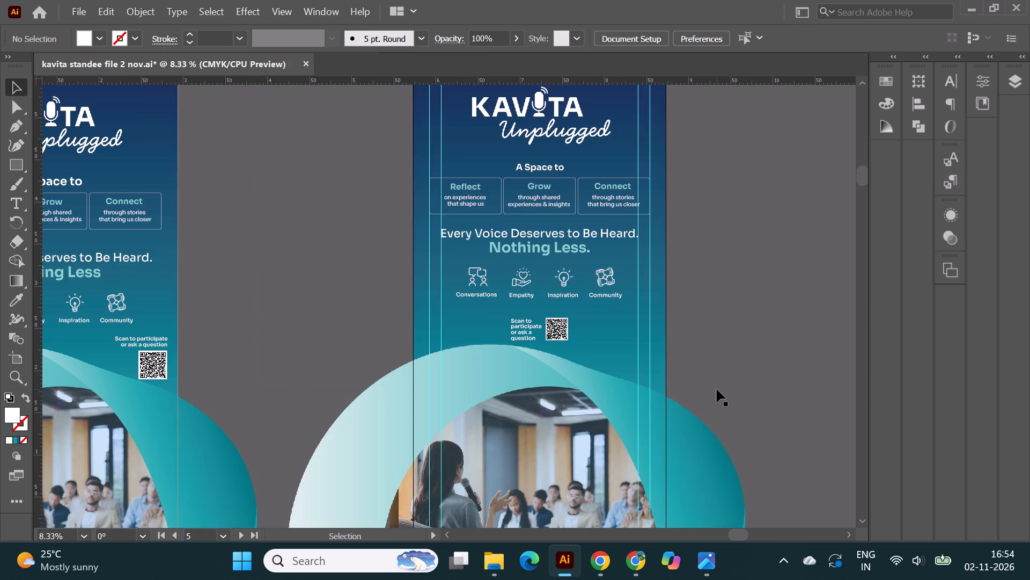
scroll(717, 389, up, 4)
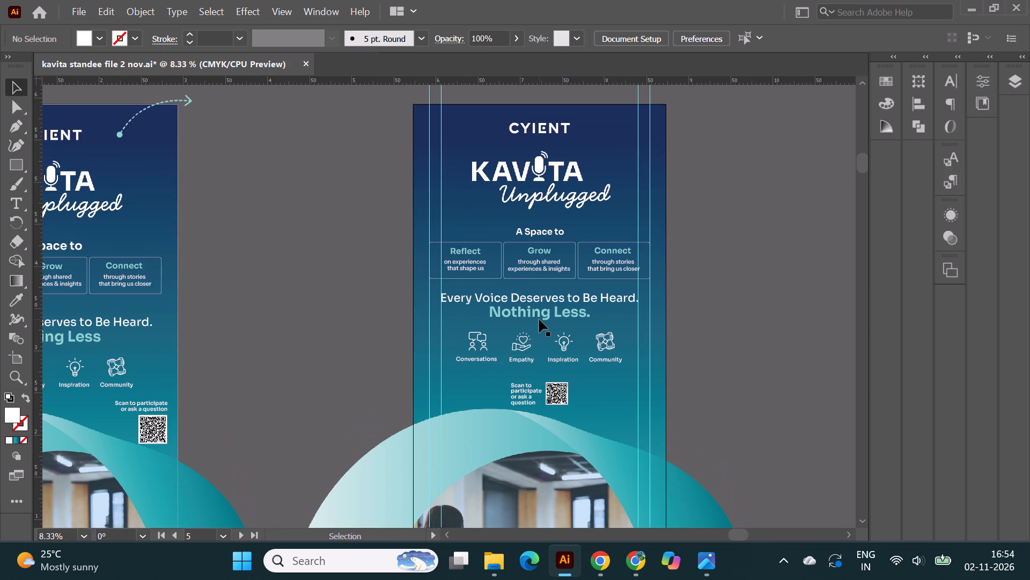
Move the scan text slightly left to widen the gap between it and the QR code.
alt+scroll(705, 385, up, 1)
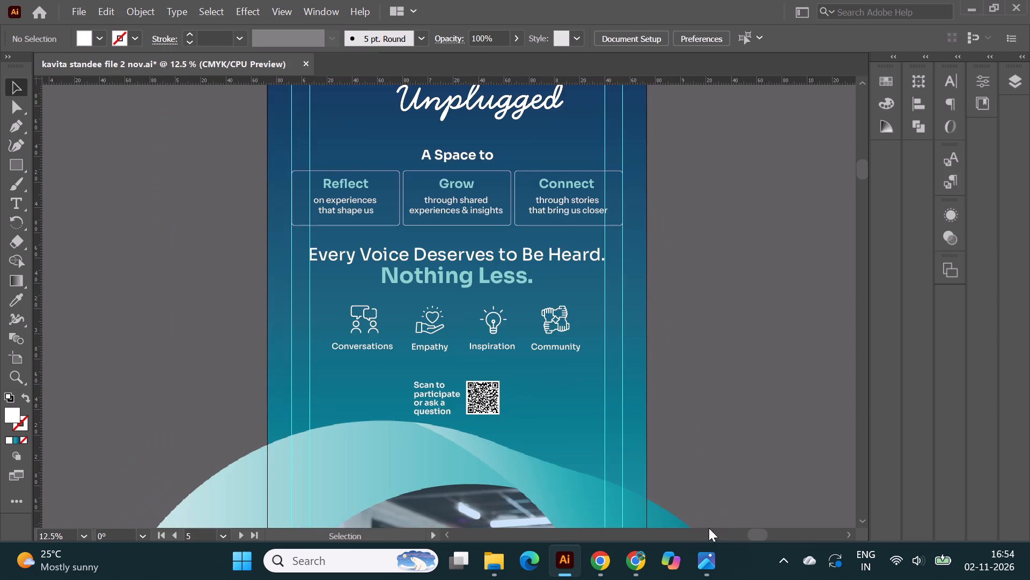
drag(756, 531, 764, 531)
click(719, 380)
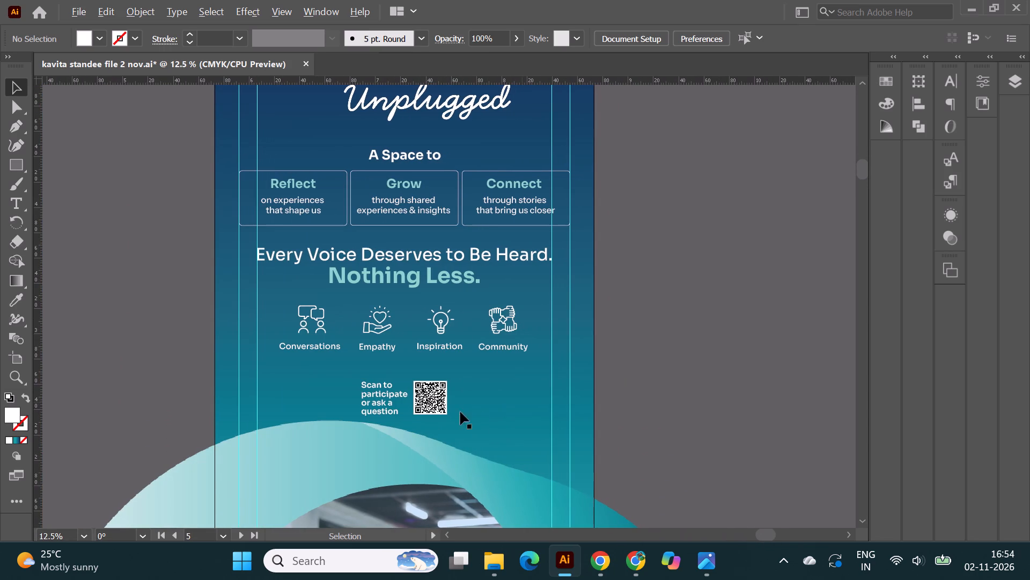
alt+scroll(441, 419, up, 1)
alt+scroll(361, 411, up, 1)
alt+scroll(481, 409, down, 1)
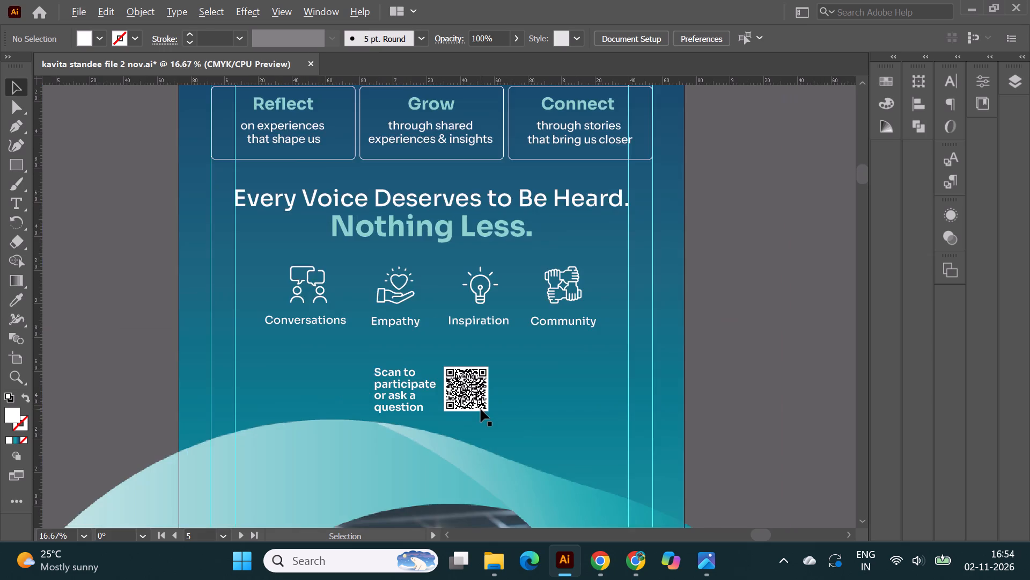
alt+scroll(481, 409, down, 1)
alt+scroll(461, 408, up, 1)
alt+scroll(405, 394, up, 1)
scroll(508, 382, up, 1)
click(508, 382)
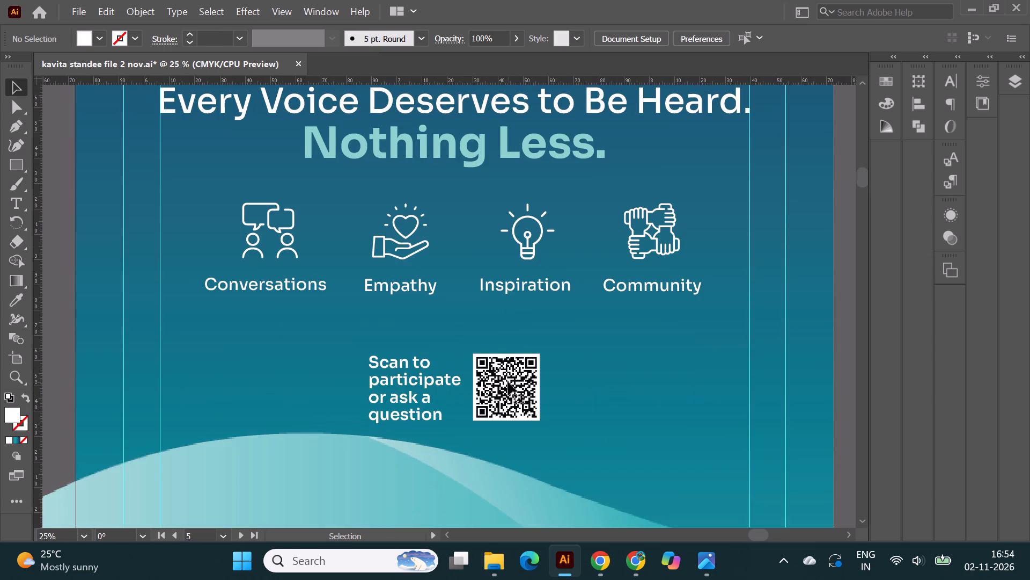
click(396, 392)
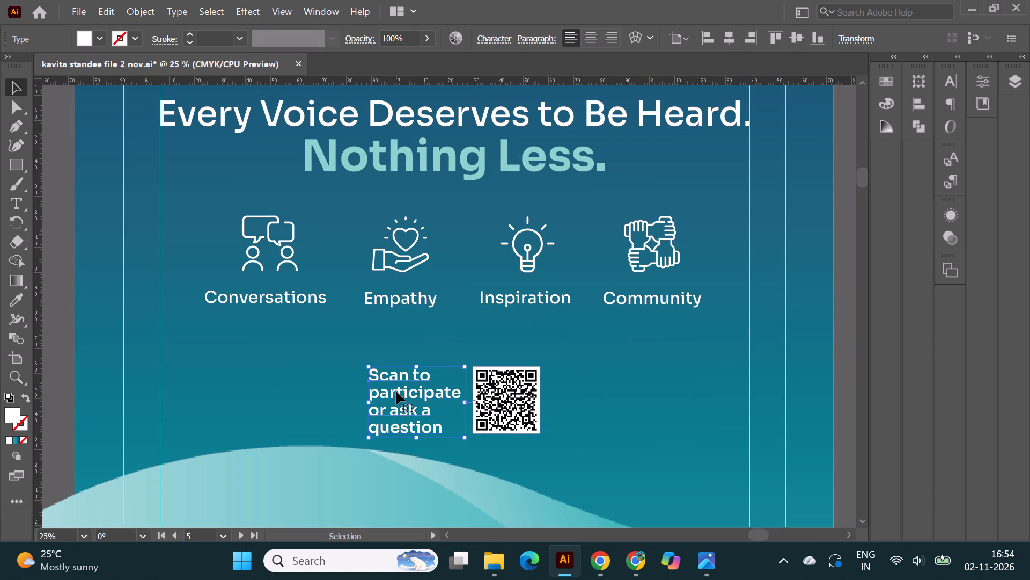
key(Left)
key(Left)
key(Left)
key(Left)
alt+scroll(407, 402, up, 2)
drag(437, 379, 435, 379)
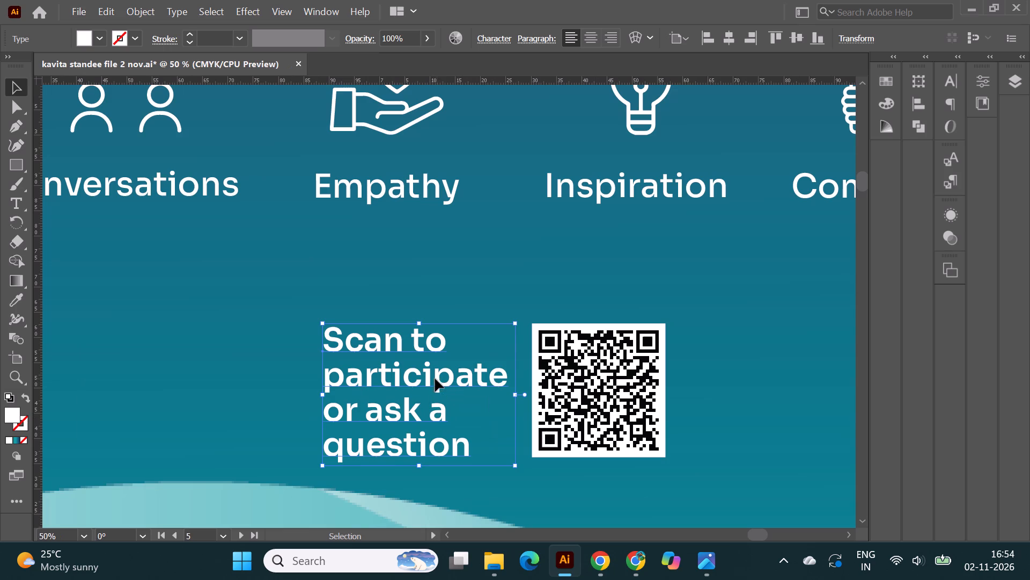
drag(435, 379, 431, 379)
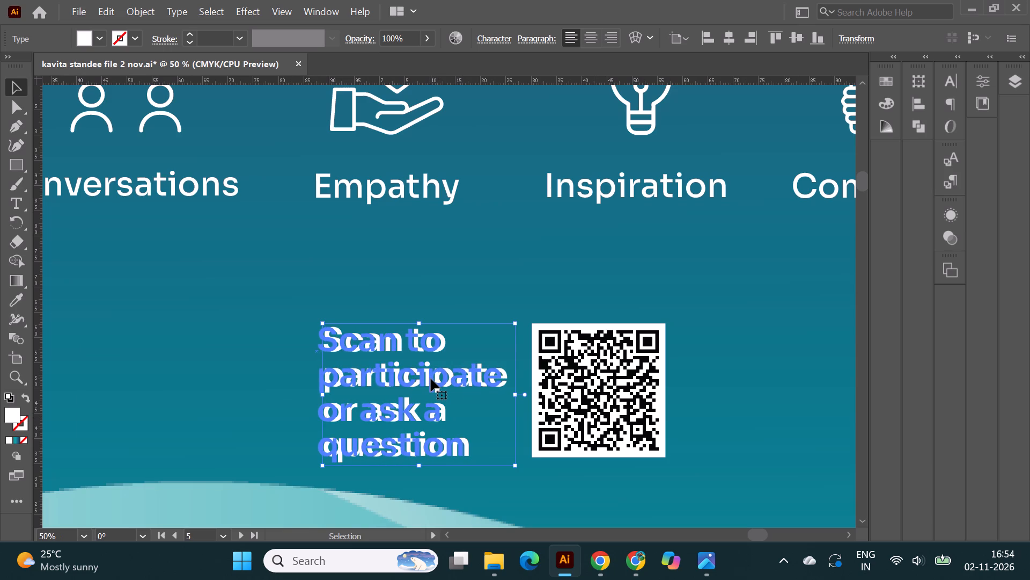
Shift the scan text and QR code together slightly right, to about X 7.2397 ft, Y -2.4869 ft.
alt+scroll(431, 379, down, 2)
shift+click(512, 389)
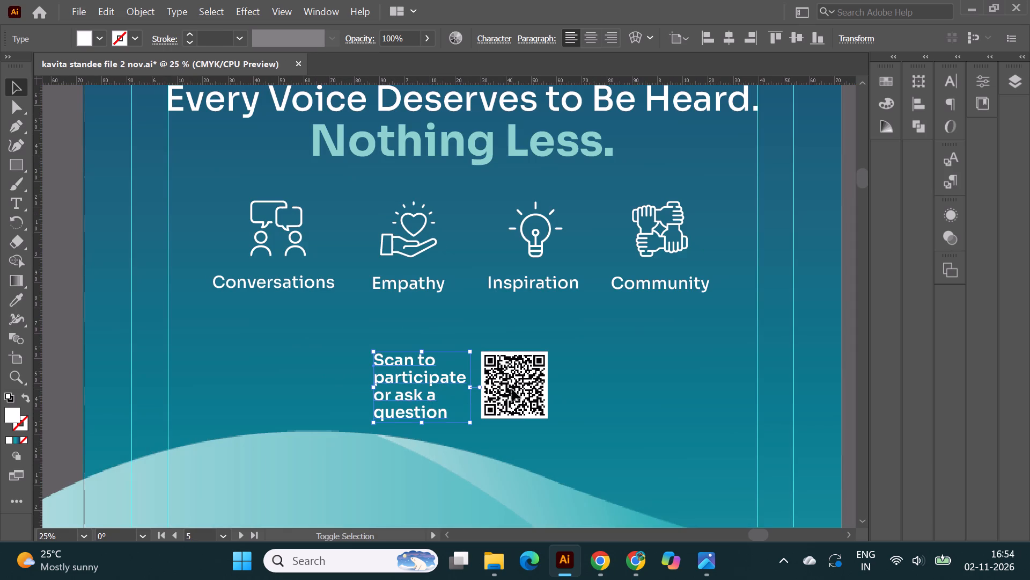
drag(523, 390, 527, 390)
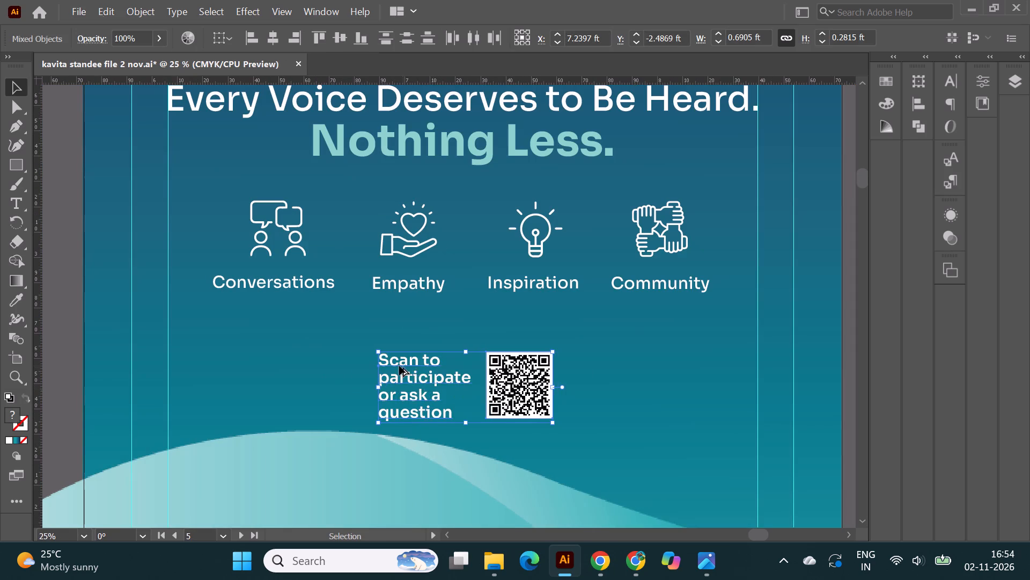
alt+scroll(399, 366, down, 1)
click(739, 417)
Draw a yellow-filled spacer rectangle from the artboard's left edge to the start of the scan text.
click(313, 375)
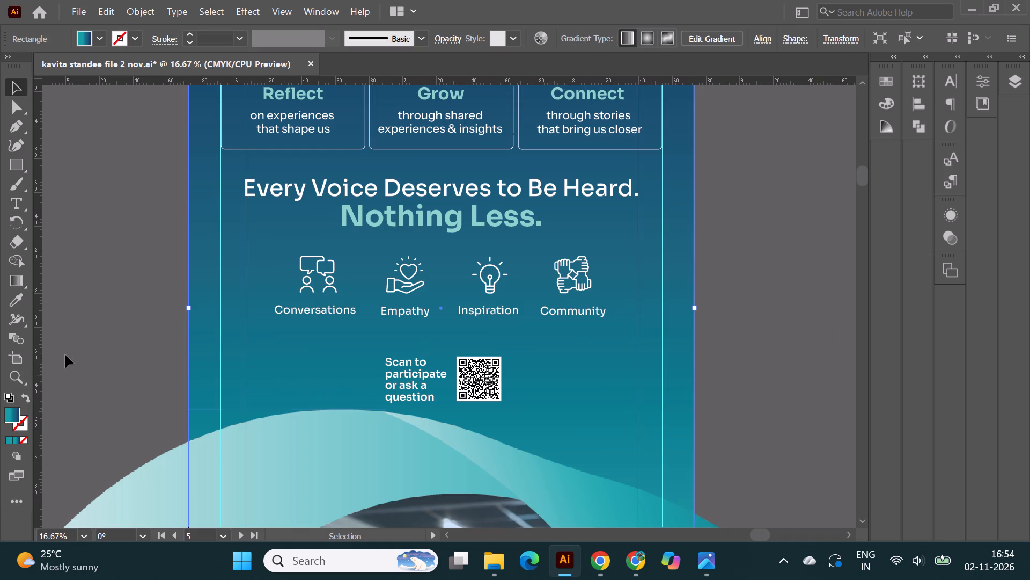
click(16, 164)
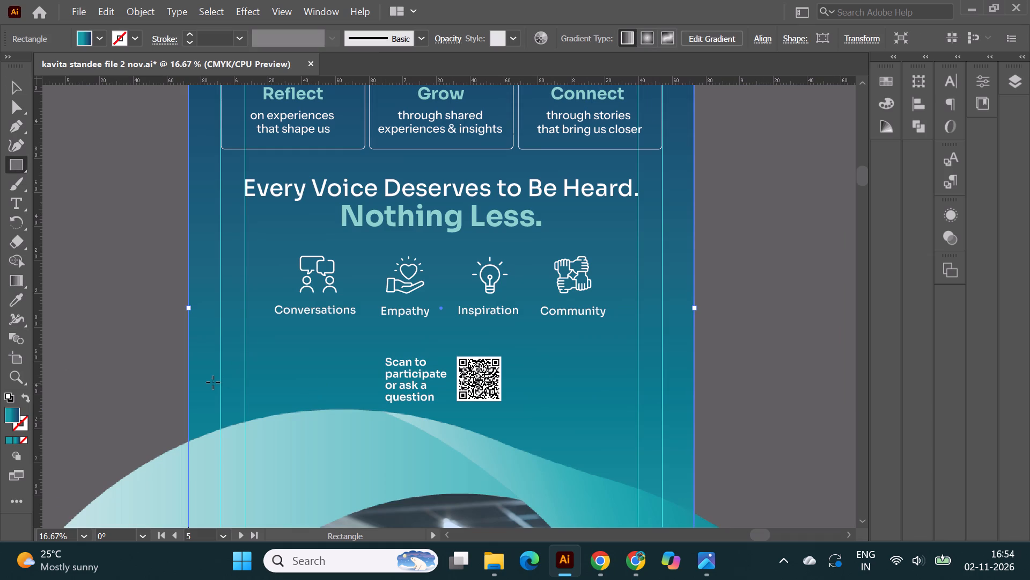
key(Return)
drag(189, 369, 386, 409)
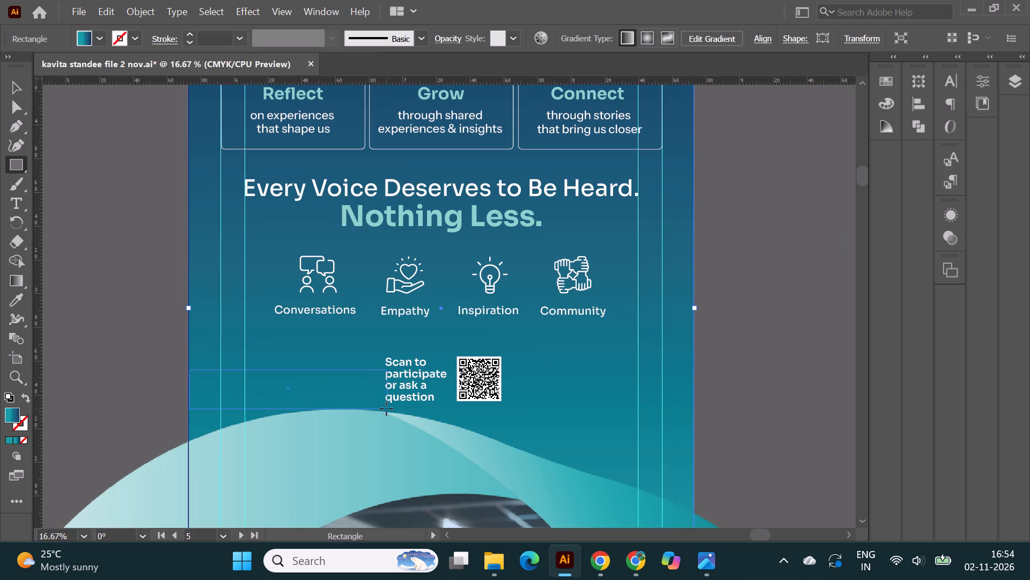
drag(386, 409, 385, 409)
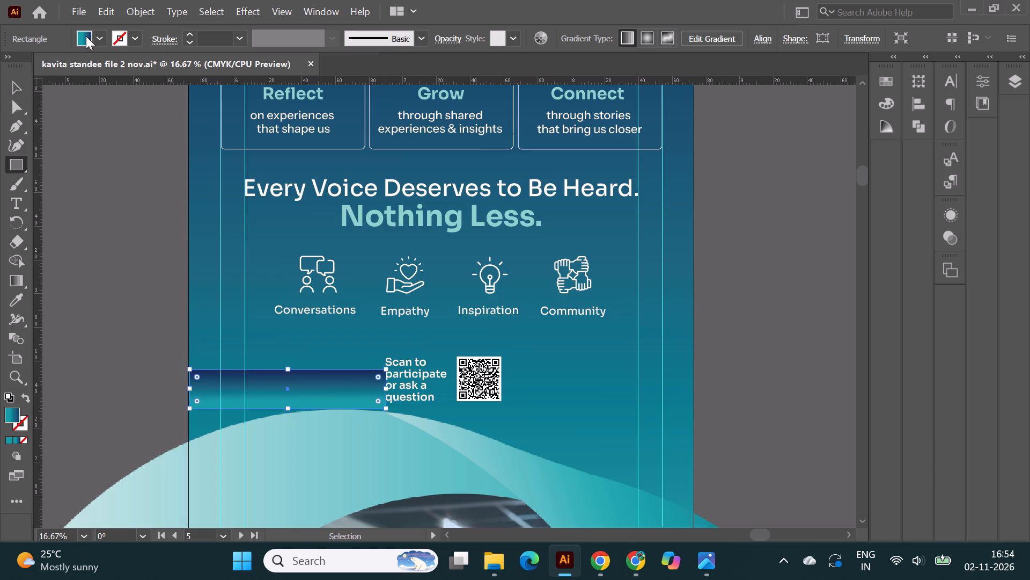
click(86, 36)
click(68, 66)
click(113, 201)
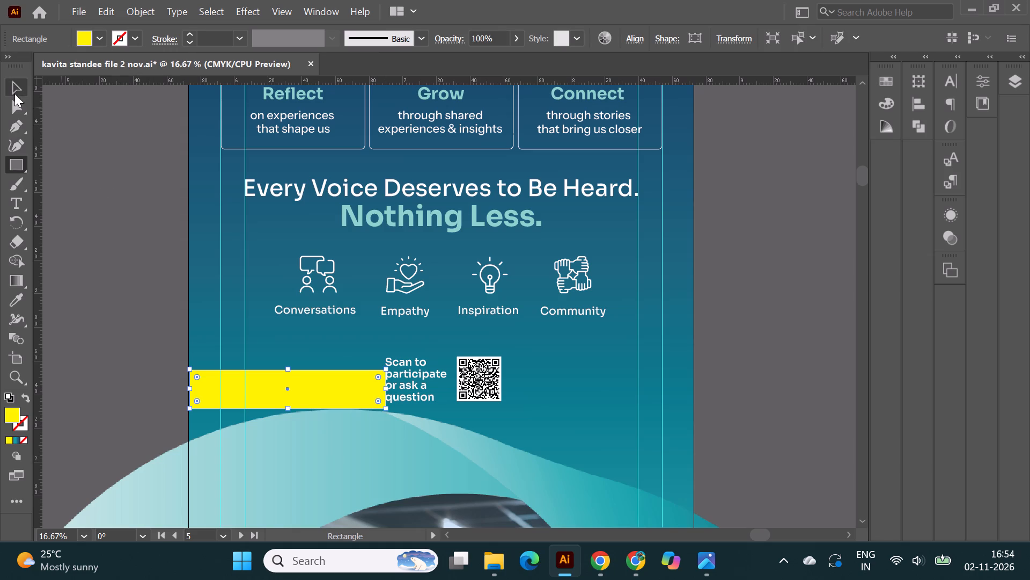
click(14, 93)
click(73, 206)
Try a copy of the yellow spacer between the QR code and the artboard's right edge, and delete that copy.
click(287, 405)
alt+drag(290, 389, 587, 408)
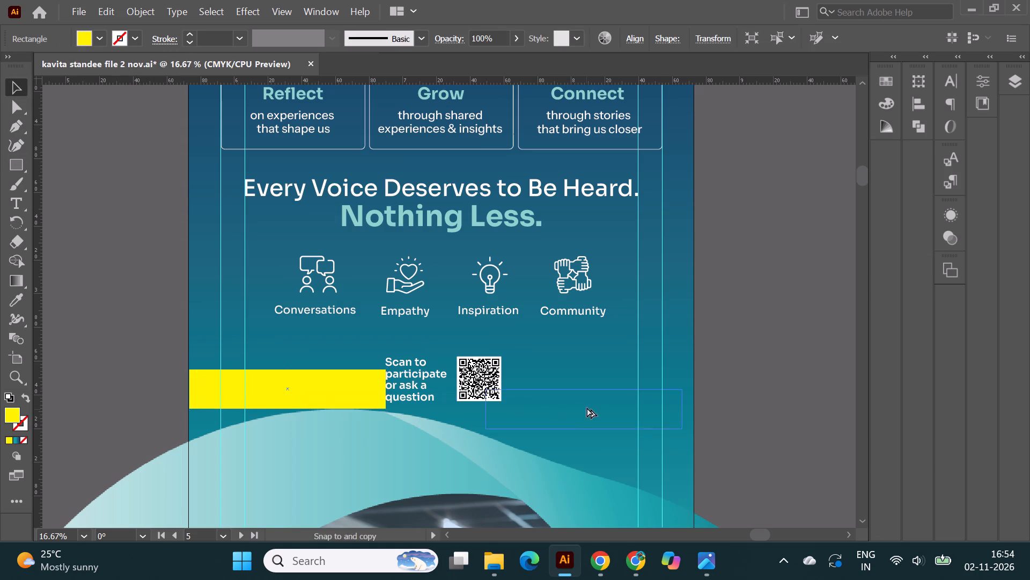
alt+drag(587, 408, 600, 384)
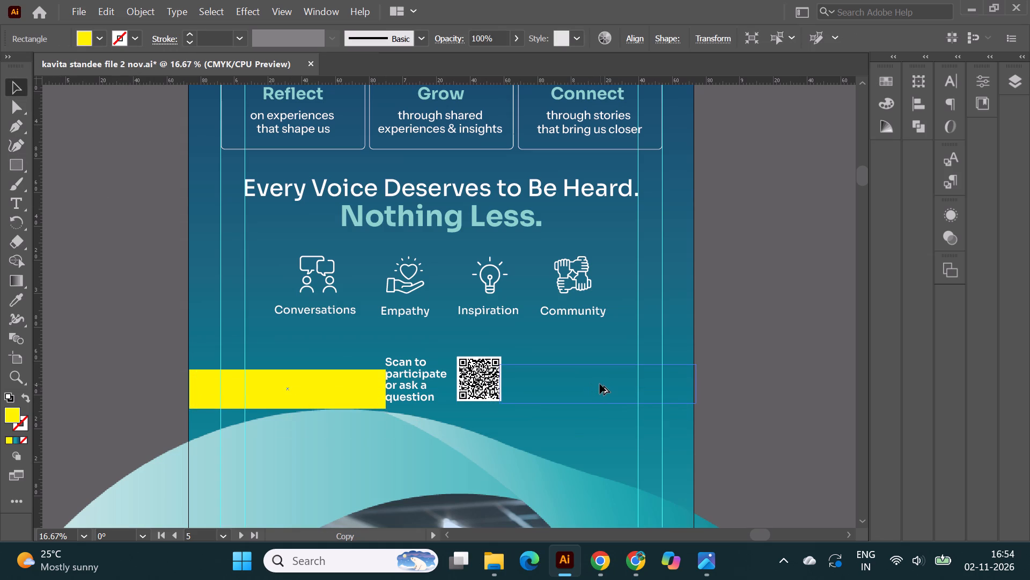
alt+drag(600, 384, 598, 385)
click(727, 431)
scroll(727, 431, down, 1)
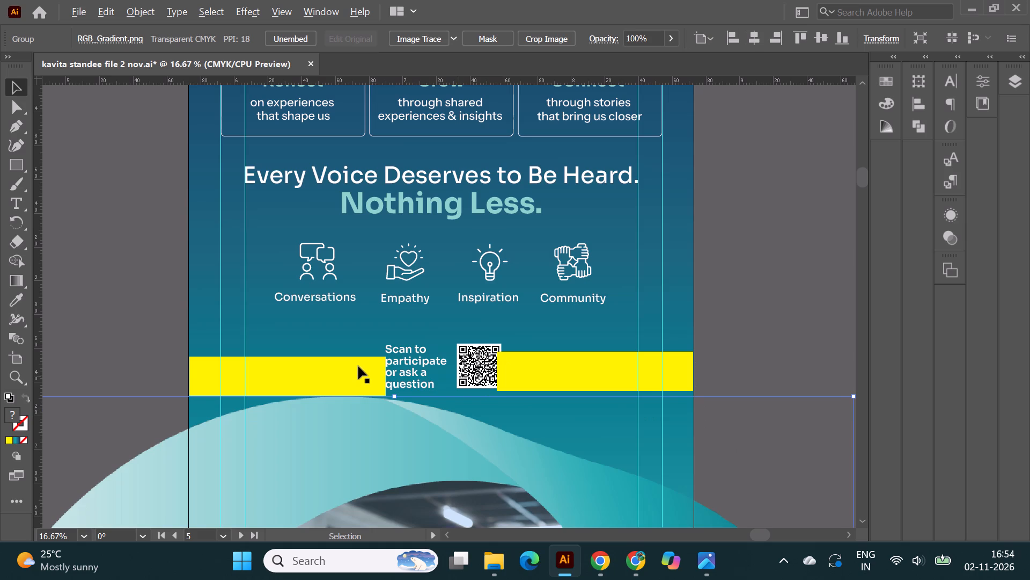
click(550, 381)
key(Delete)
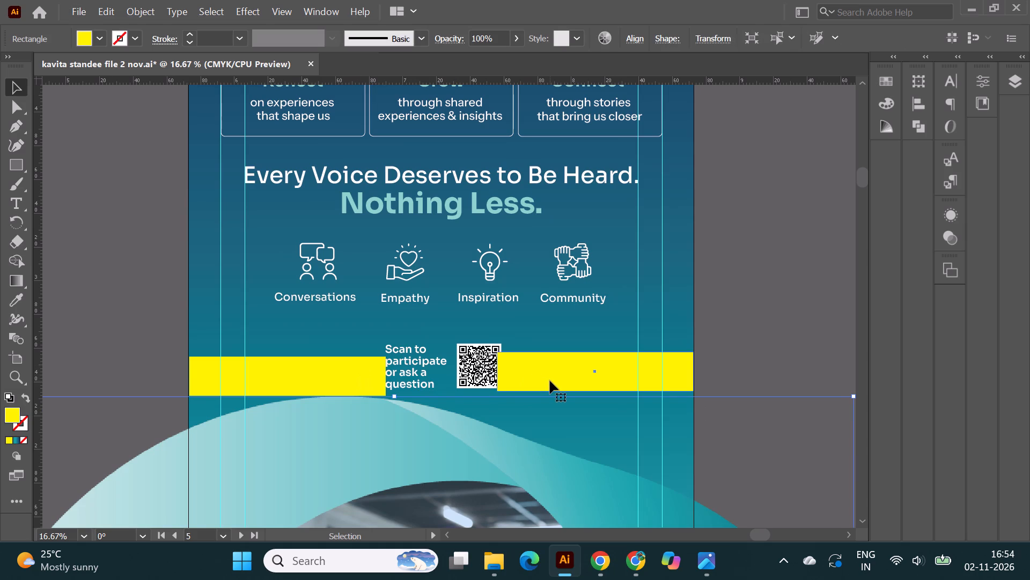
Shorten the yellow spacer to about 1.1 ft wide, leaving a small gap before the scan text.
click(356, 385)
drag(388, 376, 386, 376)
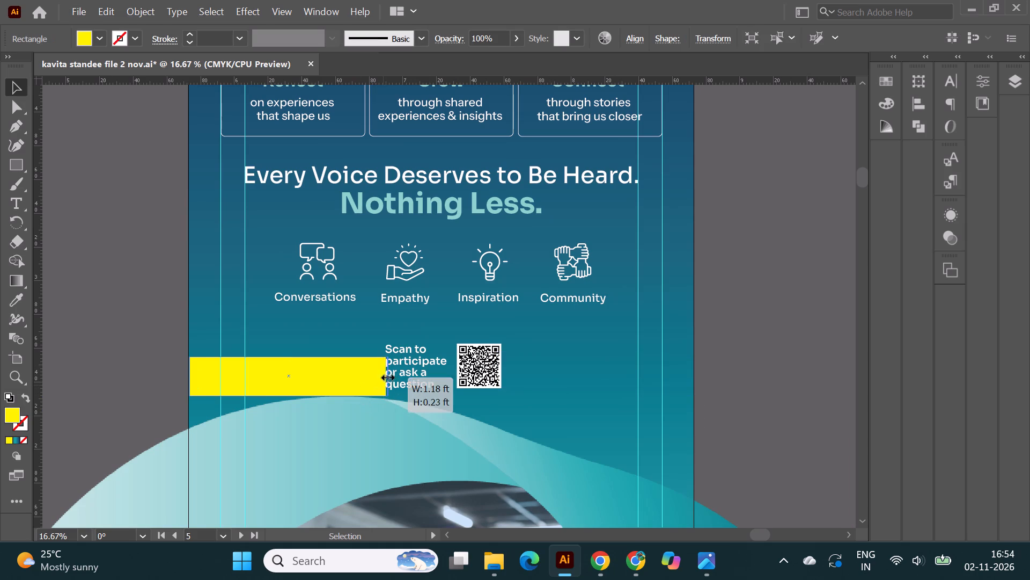
drag(386, 376, 379, 376)
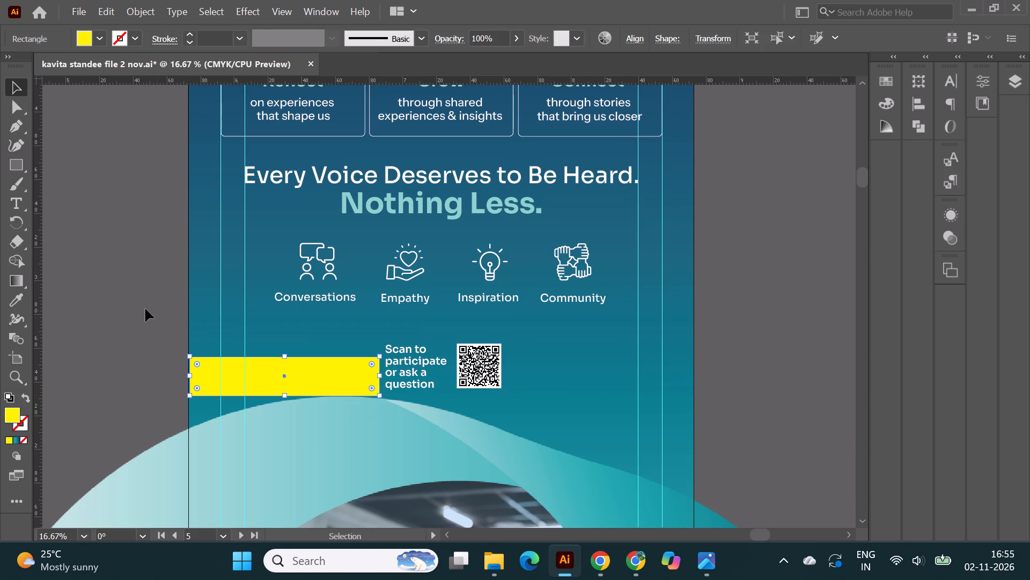
click(144, 308)
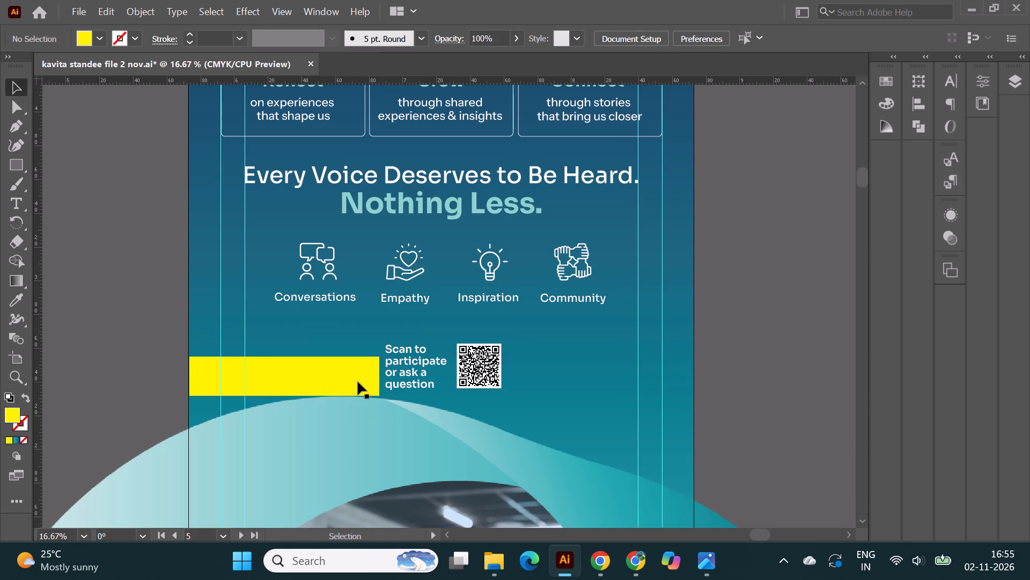
click(359, 383)
drag(382, 378, 379, 377)
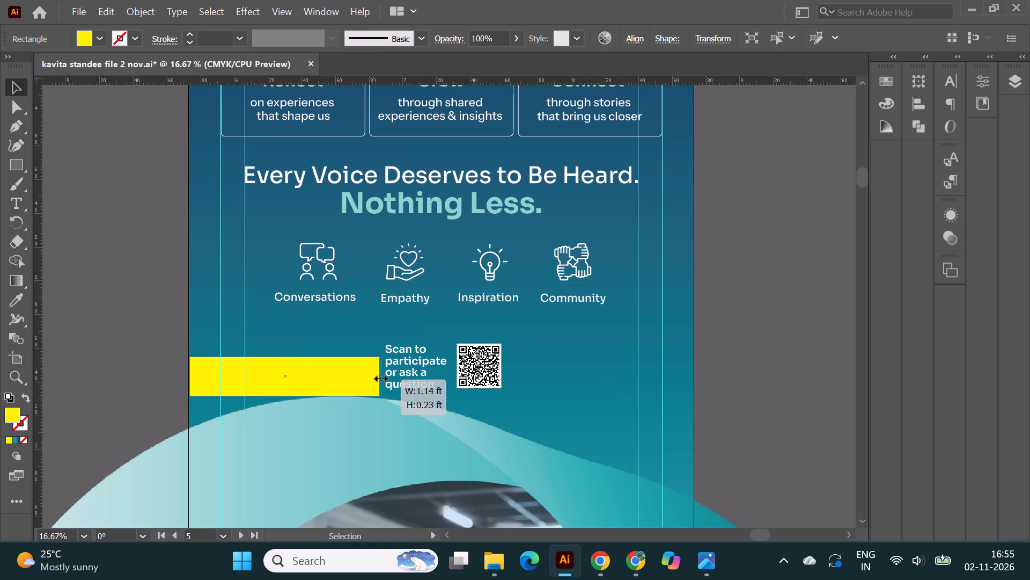
drag(379, 377, 378, 378)
Duplicate the shortened yellow spacer beyond the QR code, with its outer end on the artboard's right edge.
click(342, 378)
alt+drag(330, 379, 616, 384)
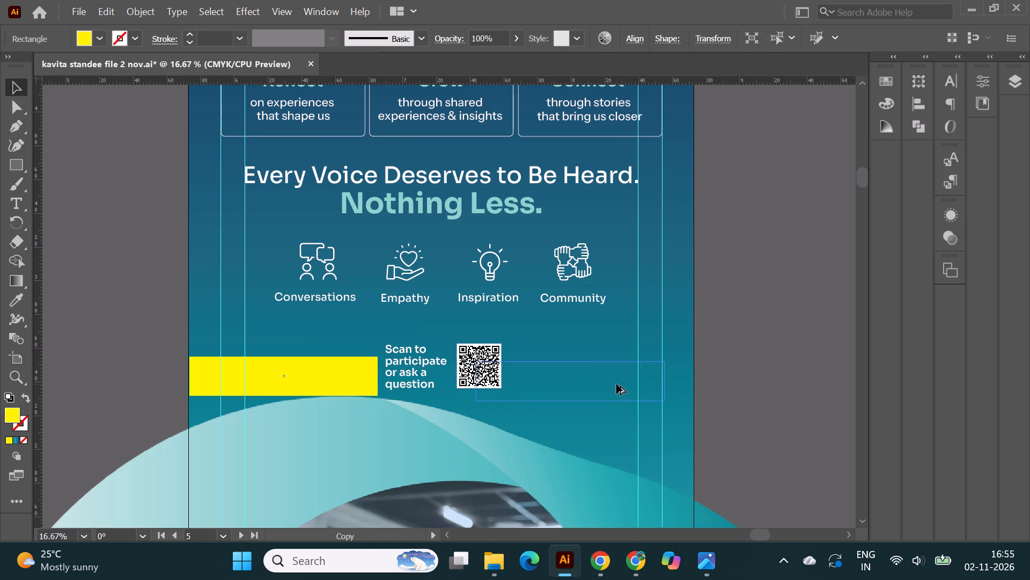
alt+drag(616, 384, 645, 373)
click(745, 431)
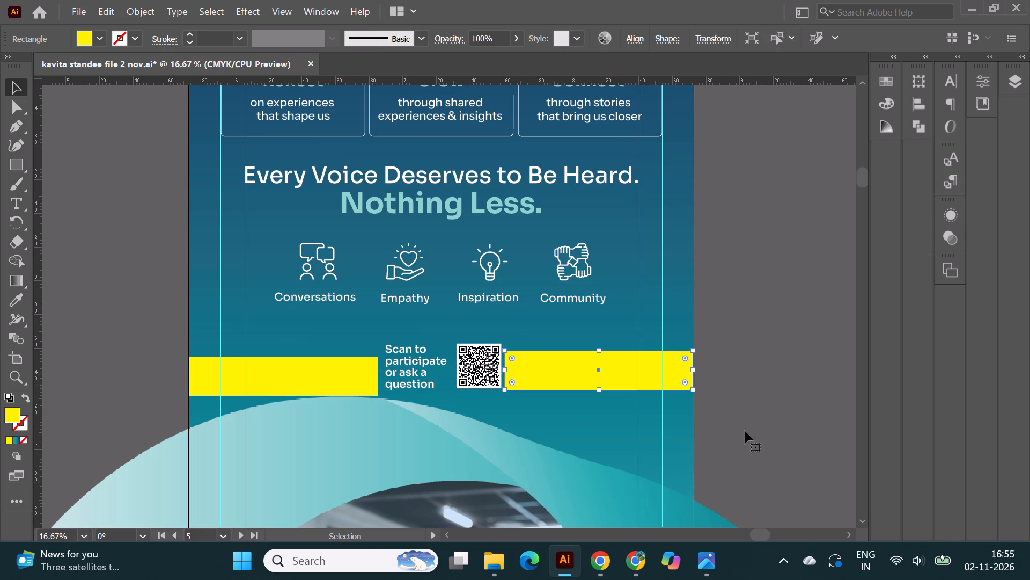
Move the scan text and QR code together slightly left to even out the gaps to both yellow spacers.
click(422, 365)
shift+click(489, 365)
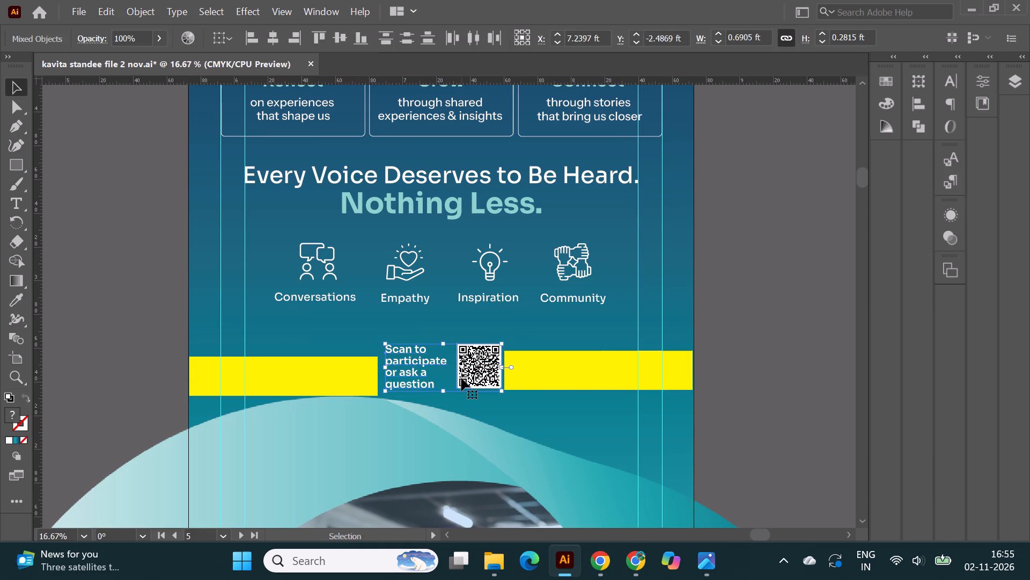
alt+scroll(460, 378, up, 3)
drag(510, 360, 501, 360)
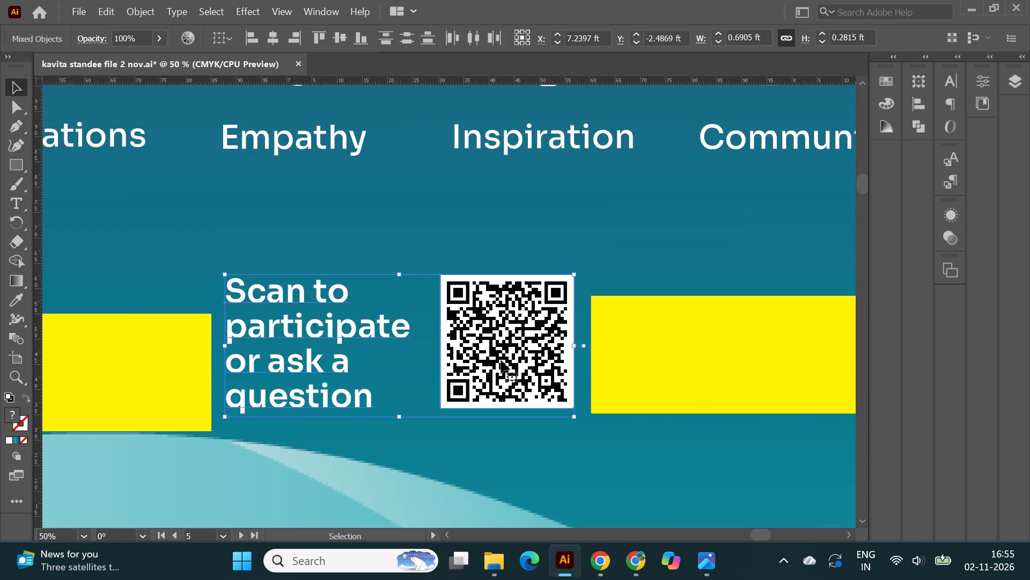
alt+scroll(502, 354, down, 2)
alt+scroll(446, 349, down, 1)
click(736, 392)
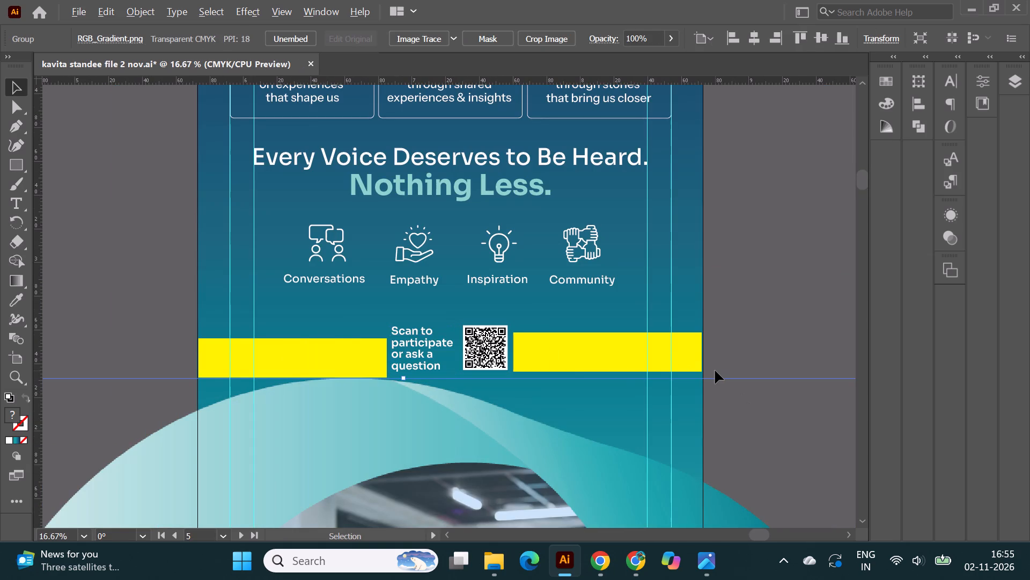
Delete both yellow spacer rectangles beside the scan text and QR code.
alt+scroll(715, 371, up, 1)
alt+scroll(714, 370, down, 1)
alt+scroll(527, 361, up, 1)
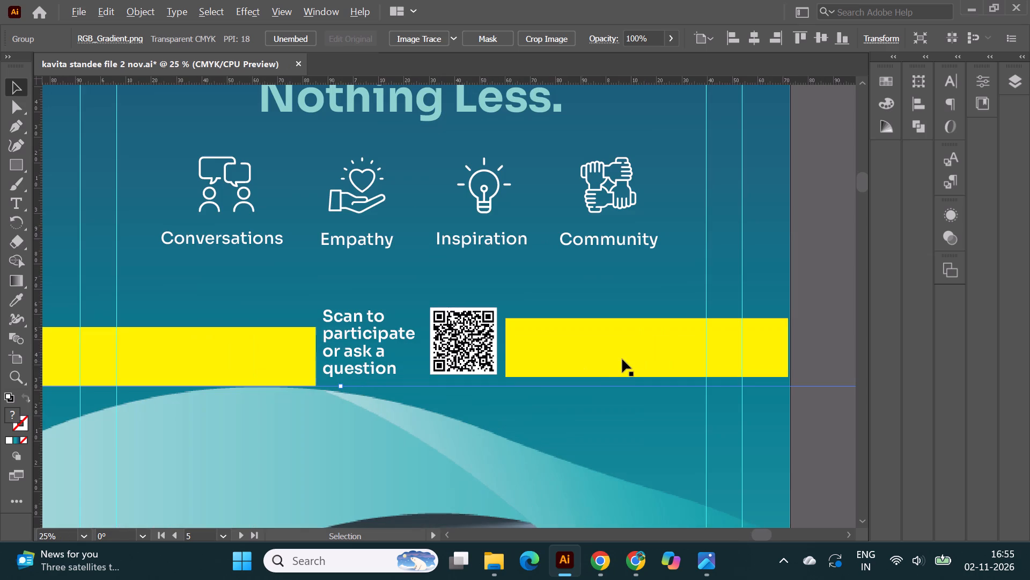
click(618, 357)
key(Delete)
click(240, 356)
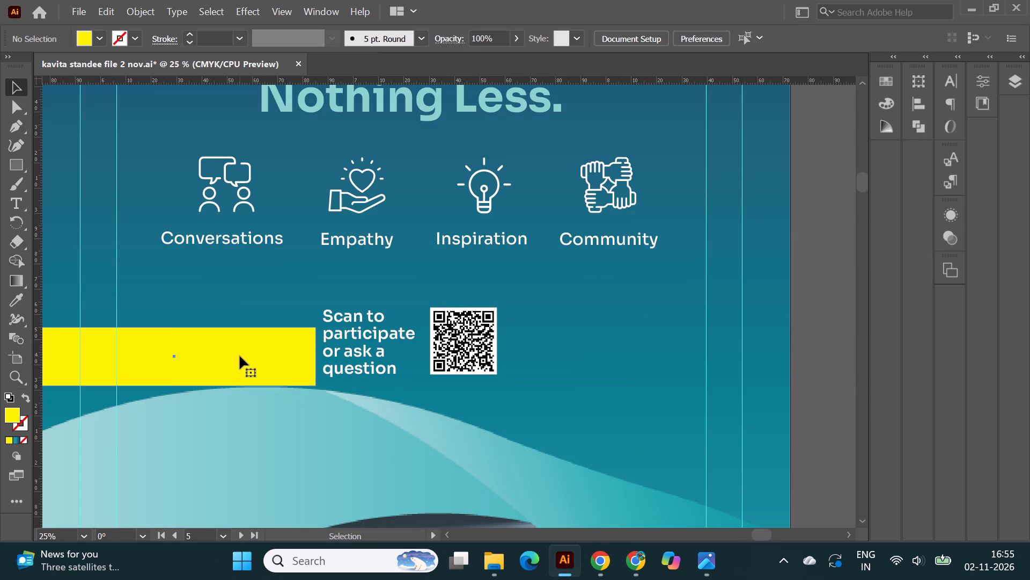
key(Delete)
Export only artboard 5 for screens as a 2x PNG to the Downloads folder.
alt+scroll(438, 358, down, 3)
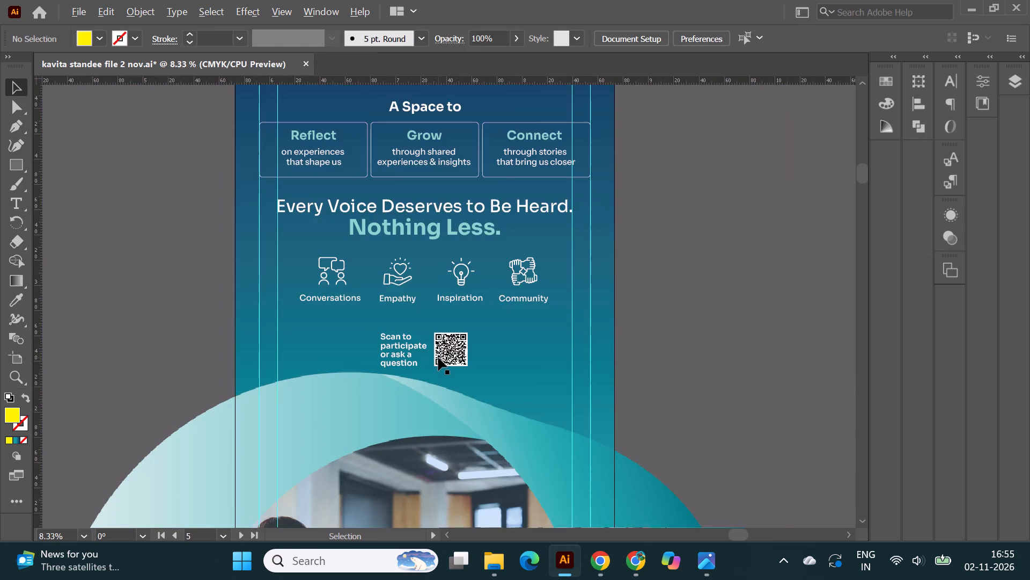
click(758, 358)
scroll(758, 357, up, 3)
click(72, 11)
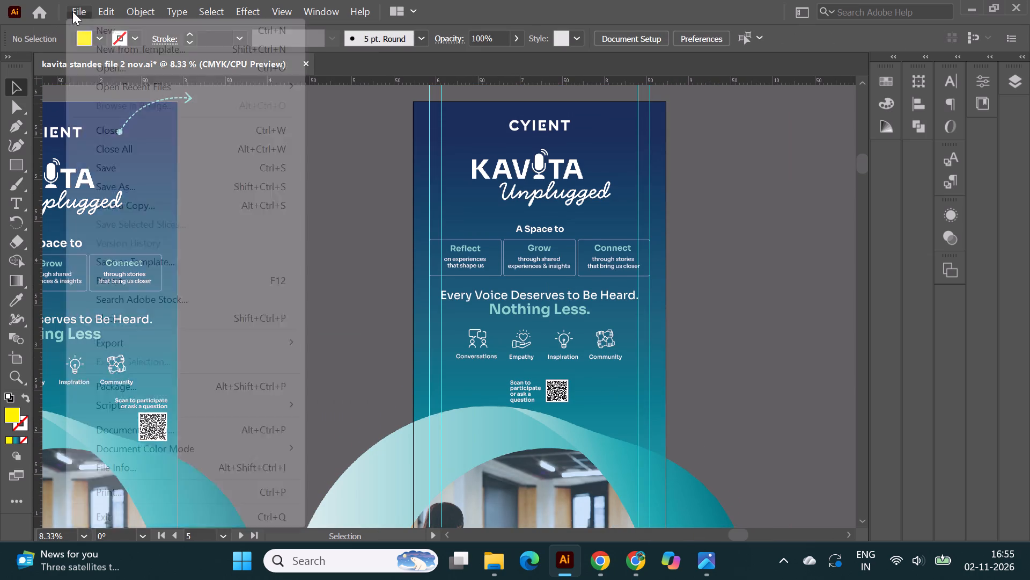
click(150, 342)
click(421, 345)
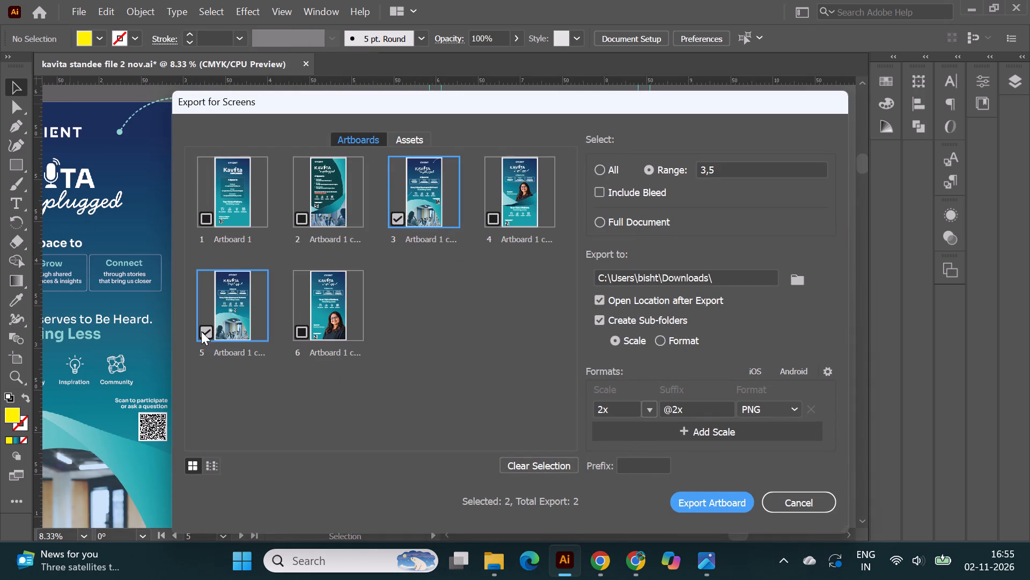
click(393, 218)
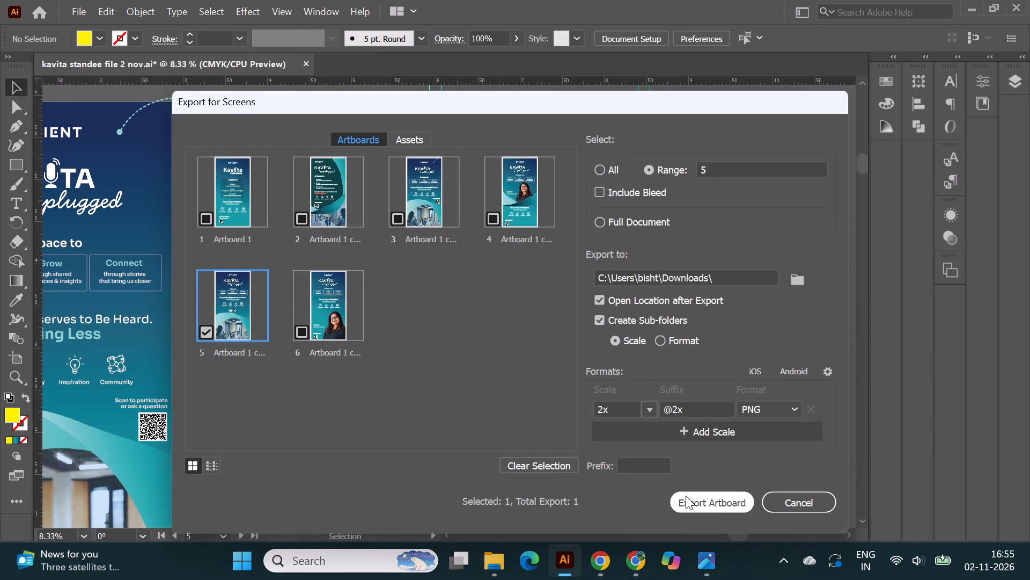
click(698, 503)
click(654, 324)
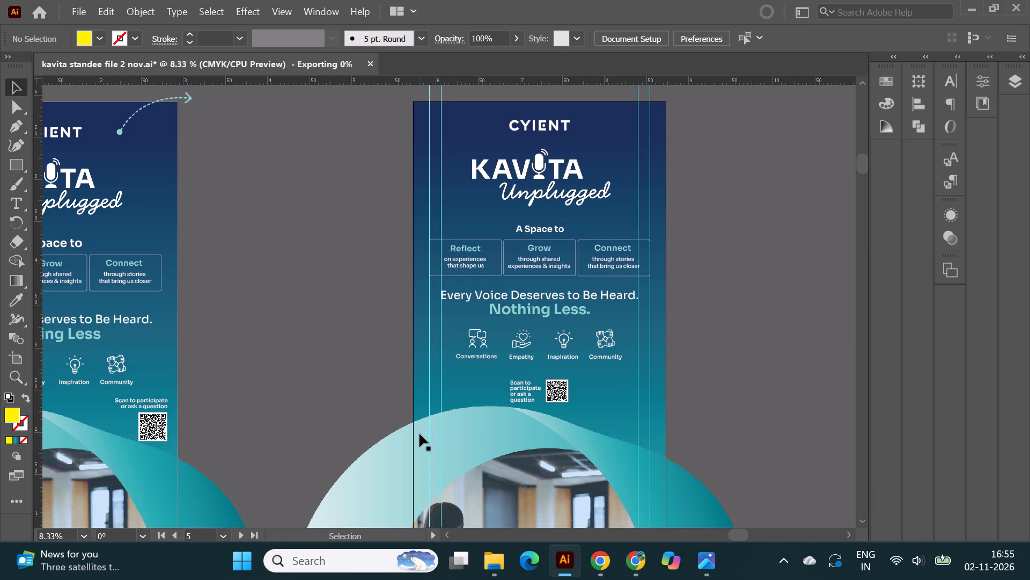
Switch to File Explorer and open the 2x export folder inside Downloads.
click(489, 567)
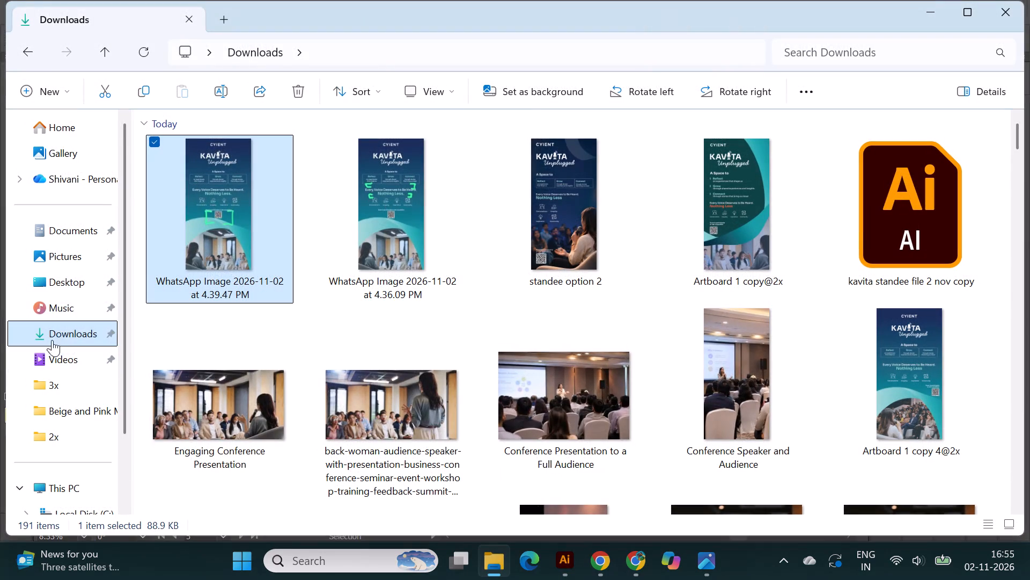
double_click(61, 332)
scroll(685, 289, up, 1)
scroll(683, 284, down, 1)
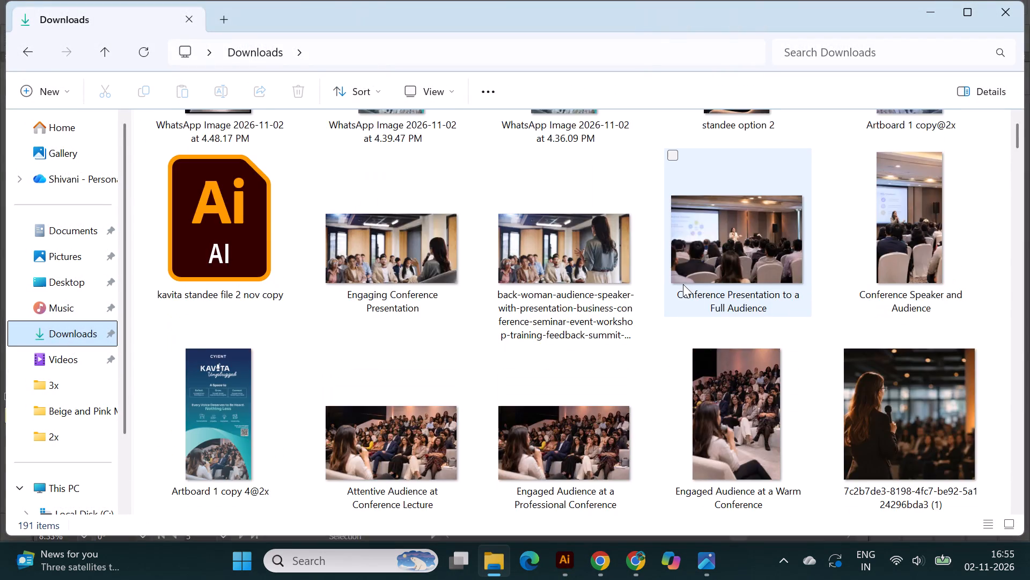
scroll(683, 284, down, 5)
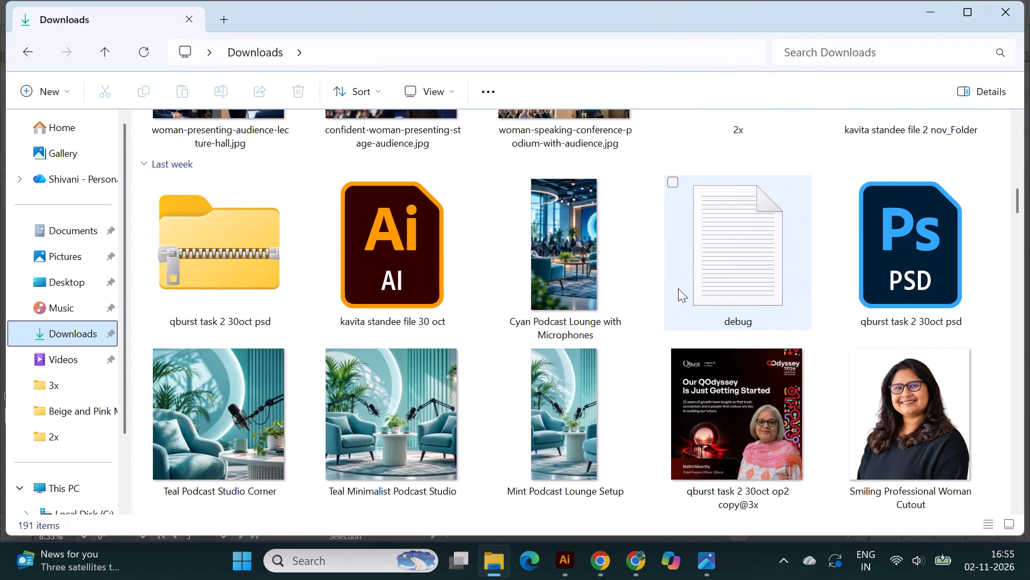
scroll(687, 285, up, 1)
double_click(705, 349)
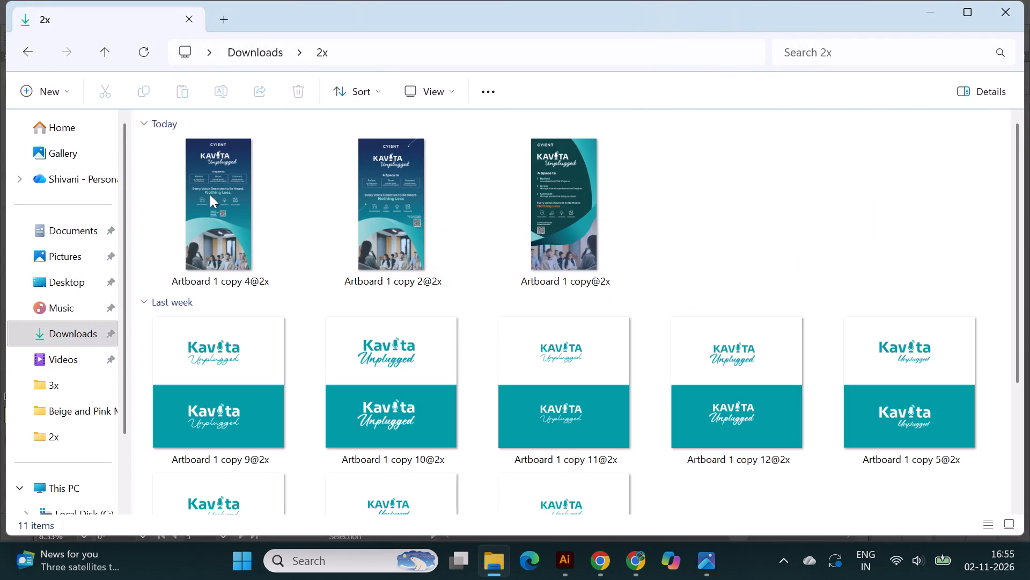
Open the exported Artboard 1 copy 4@2x image, check the spacing of the headline, icons and QR code, and close it.
double_click(210, 194)
scroll(568, 255, down, 7)
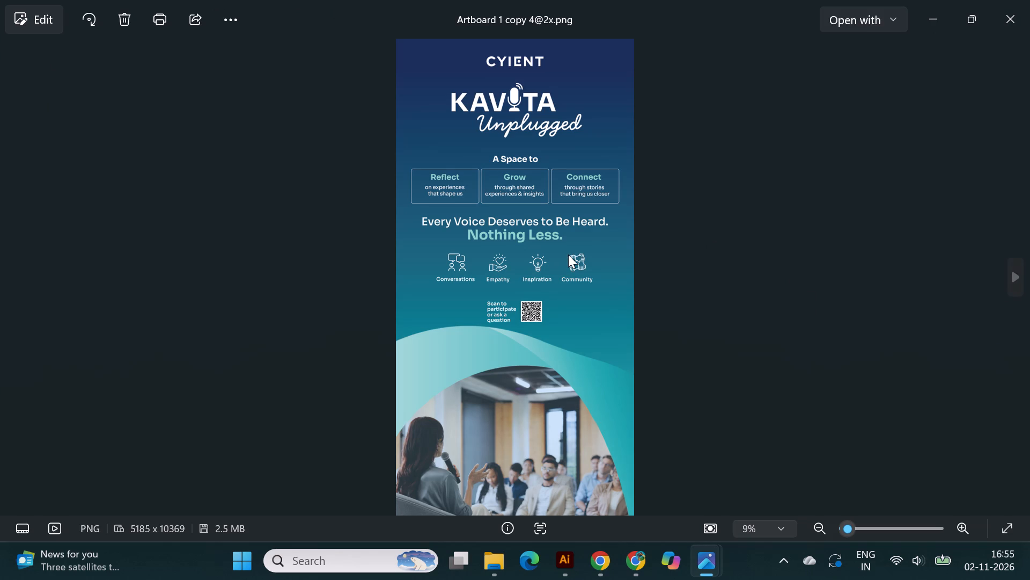
scroll(497, 360, up, 2)
scroll(517, 309, up, 6)
scroll(580, 345, down, 4)
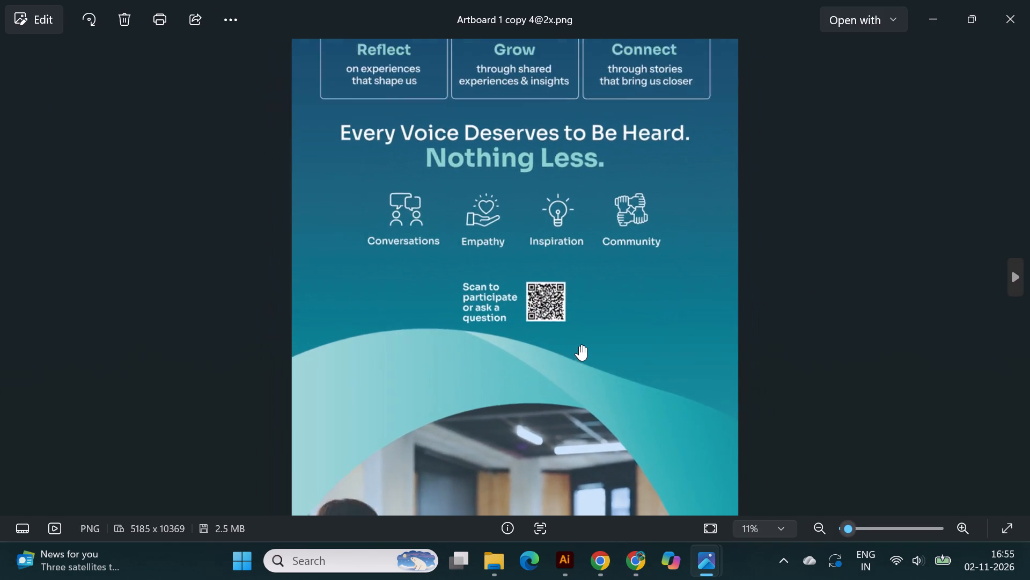
scroll(579, 345, down, 20)
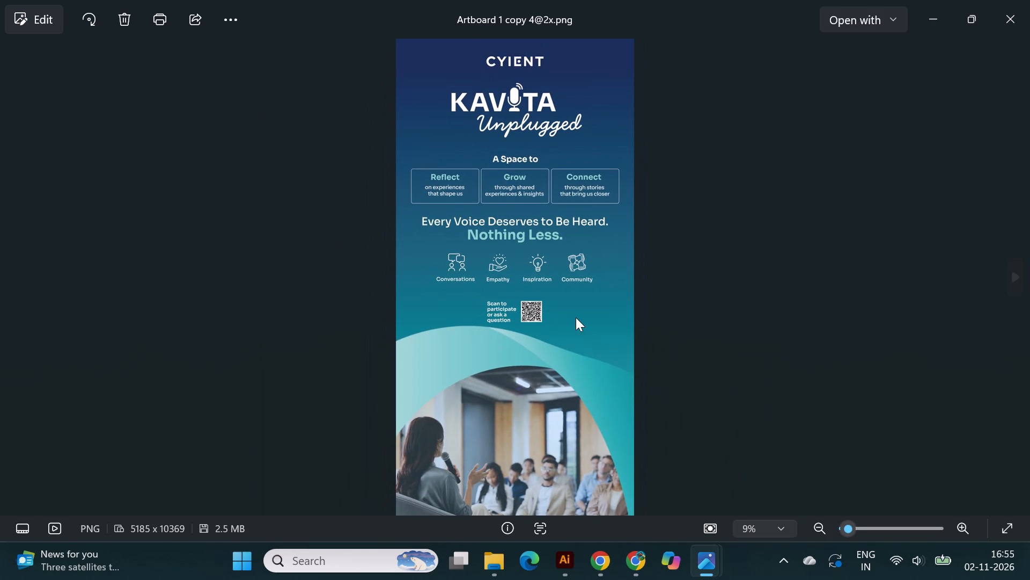
scroll(558, 319, up, 10)
scroll(592, 352, down, 19)
click(1006, 24)
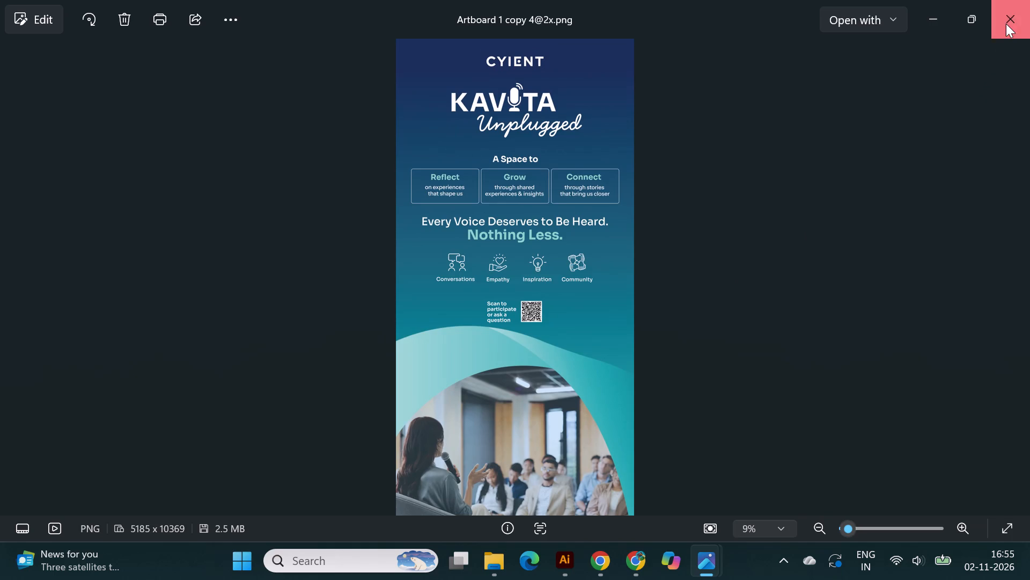
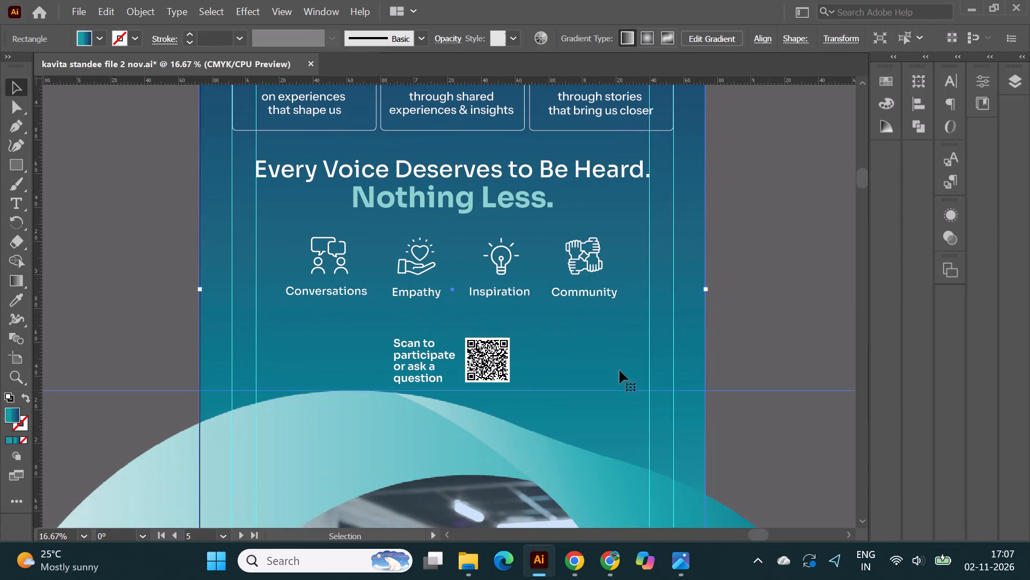
Remove the line break before "question" so the scan text's third line reads "or ask a question".
alt+scroll(401, 347, up, 1)
click(422, 354)
alt+scroll(447, 377, up, 1)
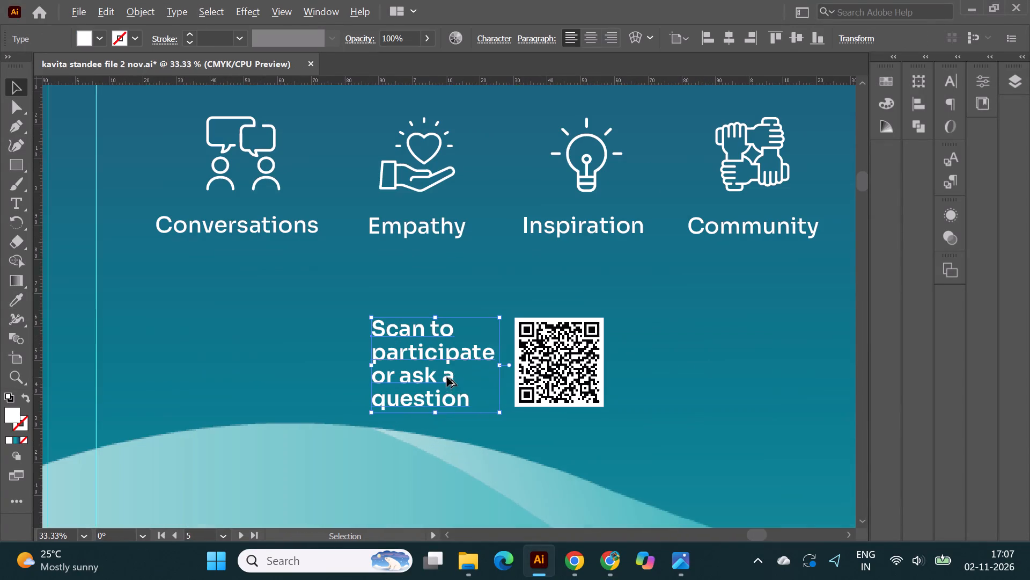
double_click(428, 359)
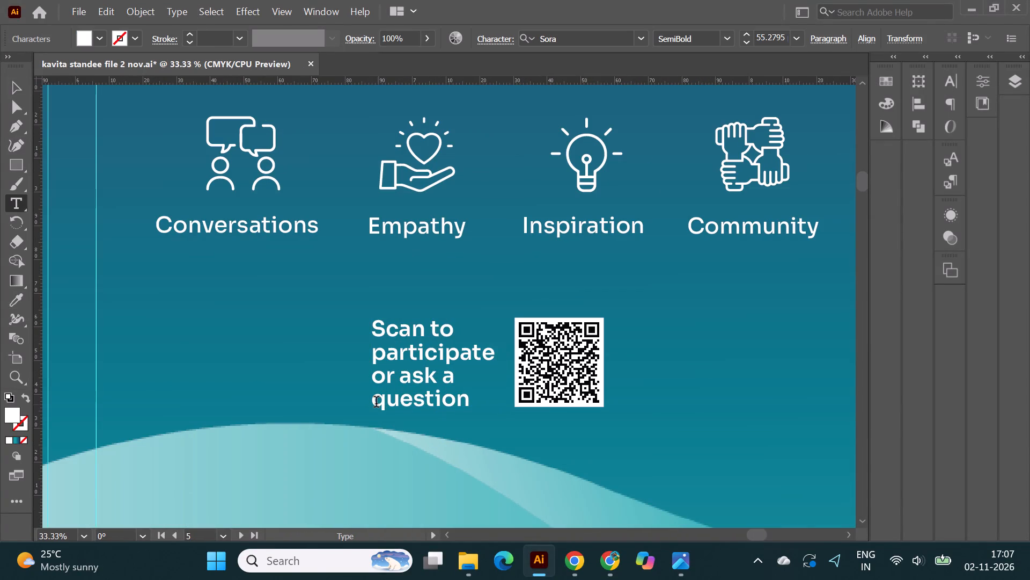
click(376, 403)
key(BackSpace)
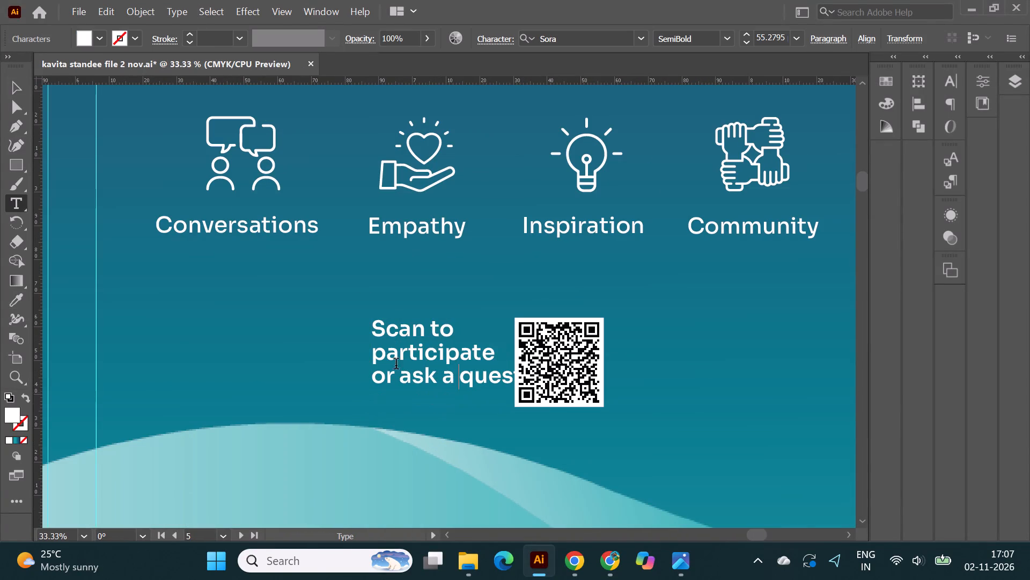
click(16, 95)
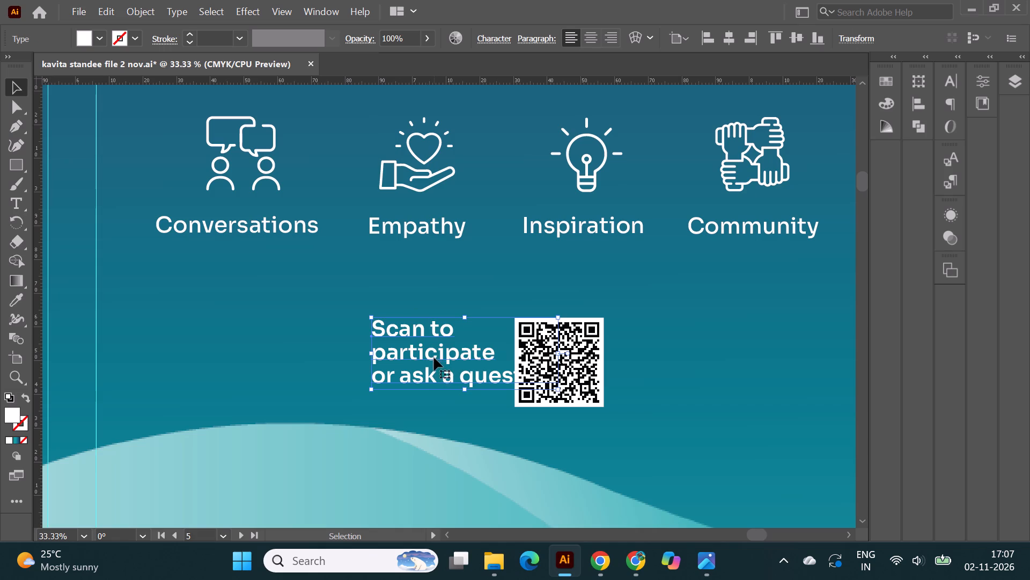
Move the three-line scan text left off the QR code, and shift the QR code slightly right to separate them.
drag(435, 360, 391, 357)
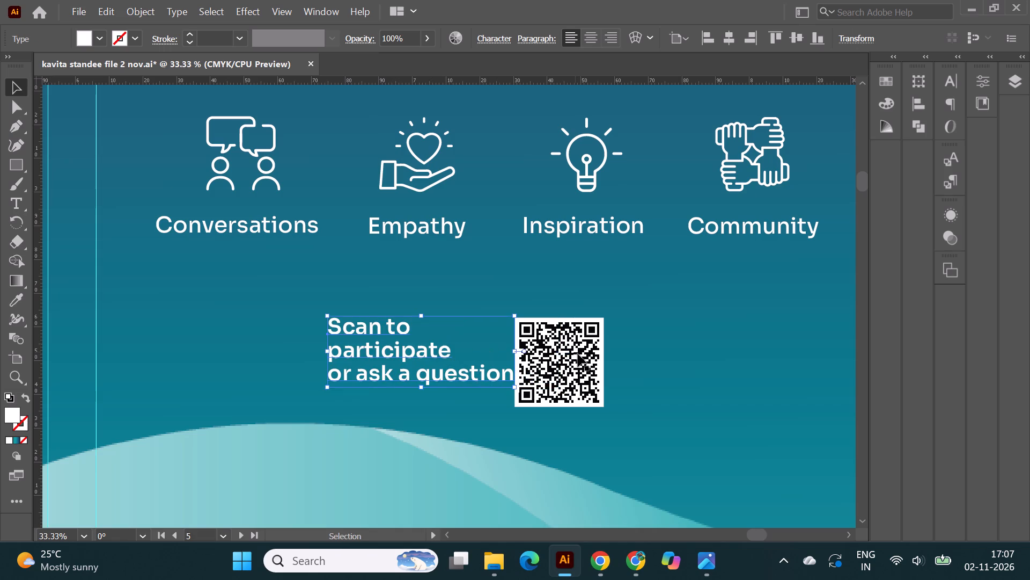
click(578, 354)
drag(578, 356, 585, 356)
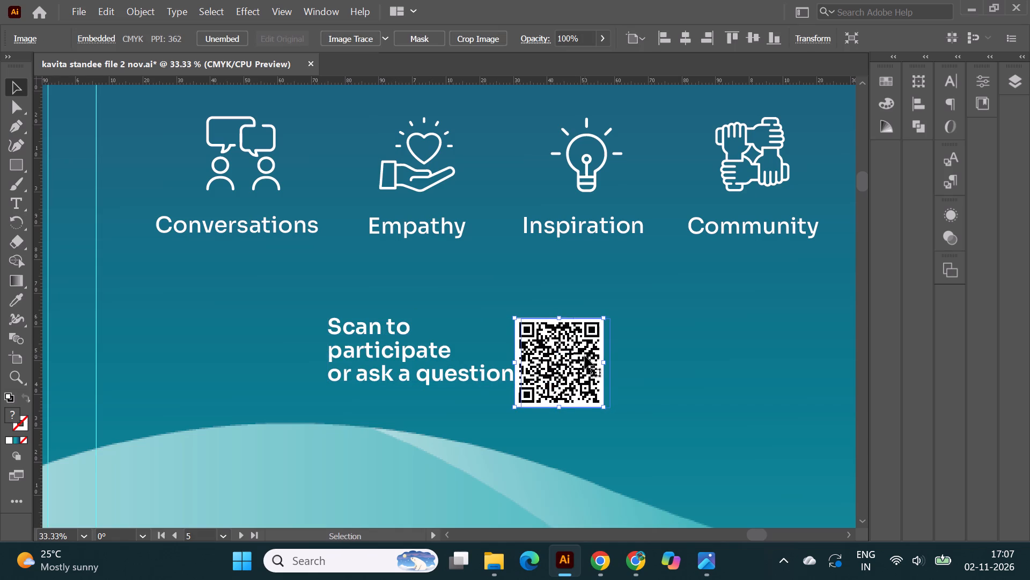
Enlarge the QR code slightly from its lower outer corner, keeping it square beside the scan text.
shift+drag(611, 406, 631, 423)
alt+scroll(450, 301, down, 1)
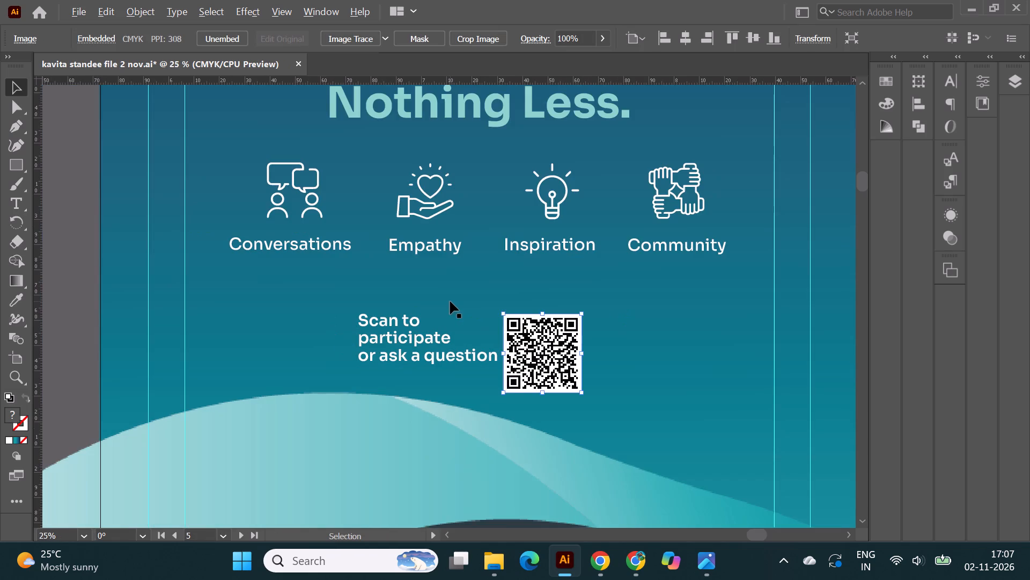
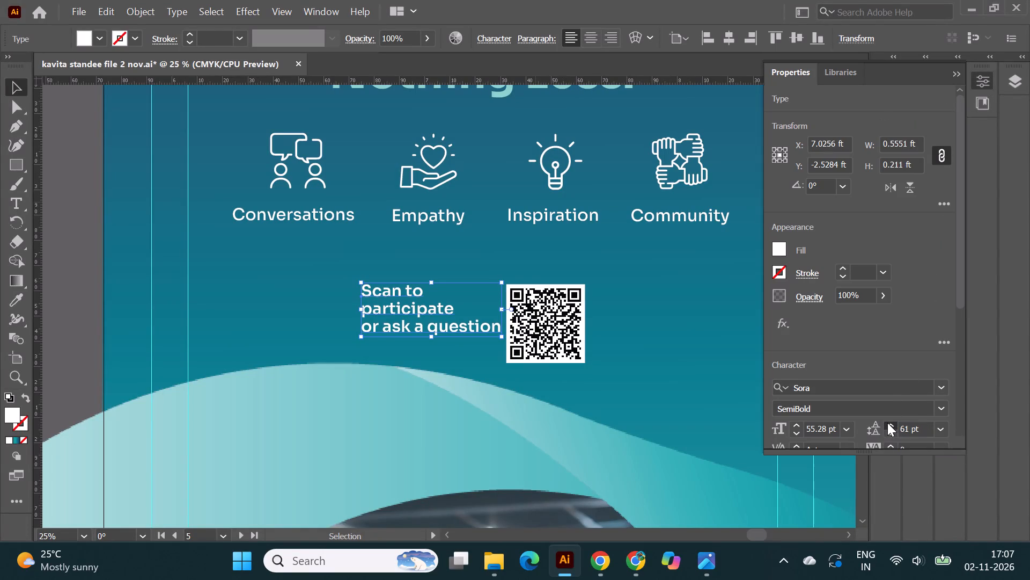
Increase the leading of the three-line scan text slightly.
triple_click(887, 423)
click(887, 423)
click(953, 78)
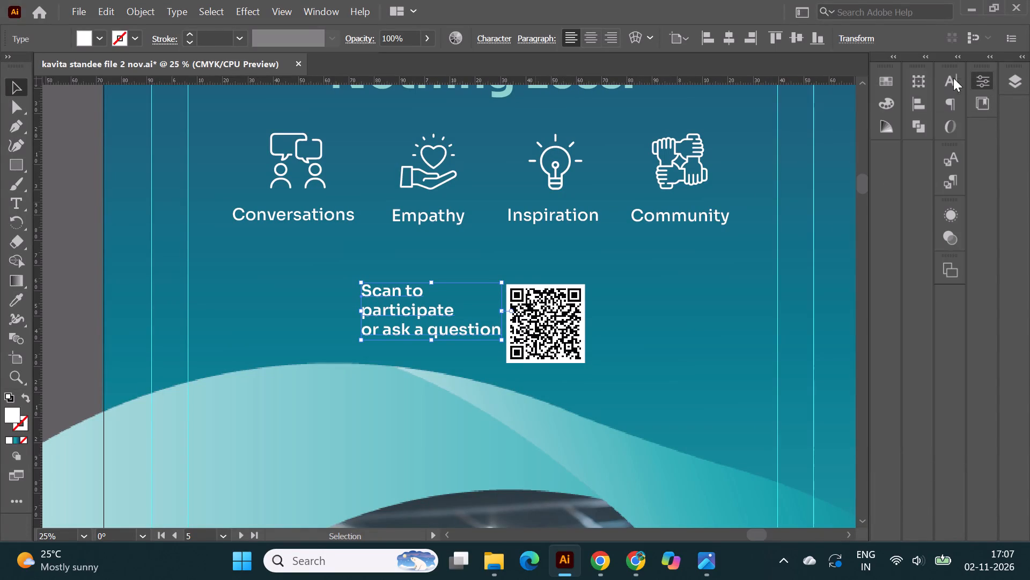
click(75, 278)
Move the scan text down and slightly left, centring it vertically beside the QR code with a wider gap between them.
drag(393, 313, 392, 321)
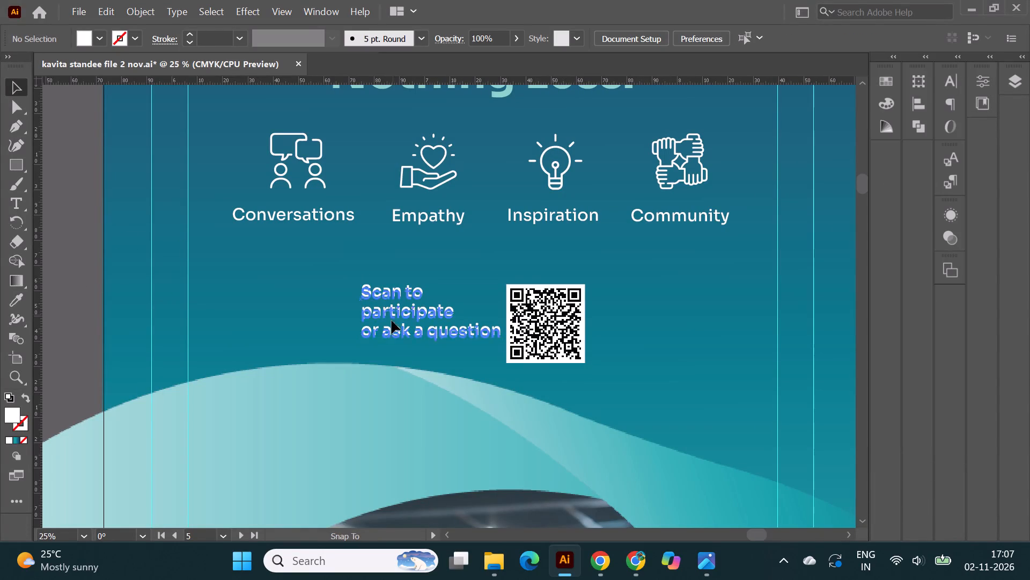
drag(392, 321, 387, 327)
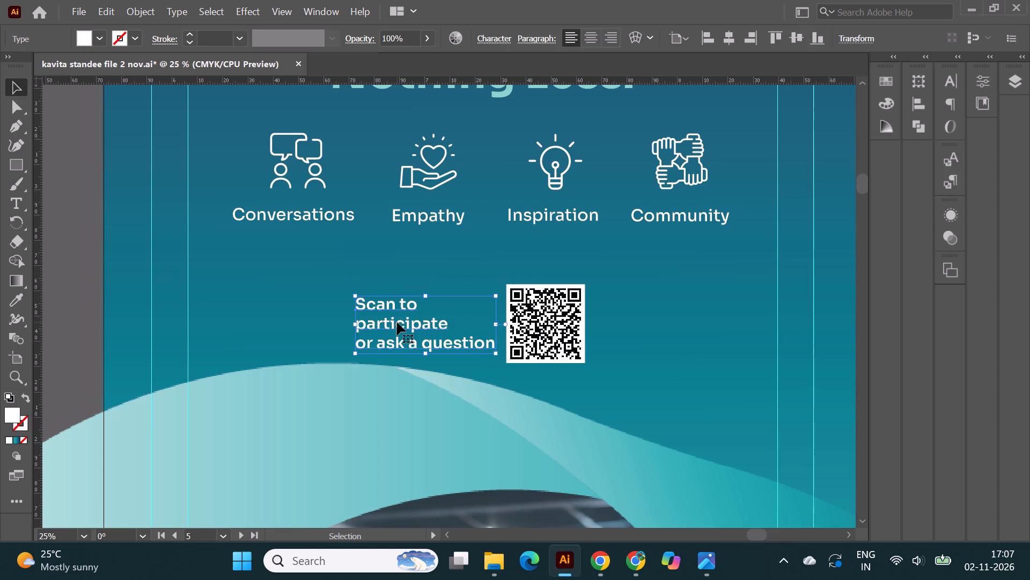
click(397, 322)
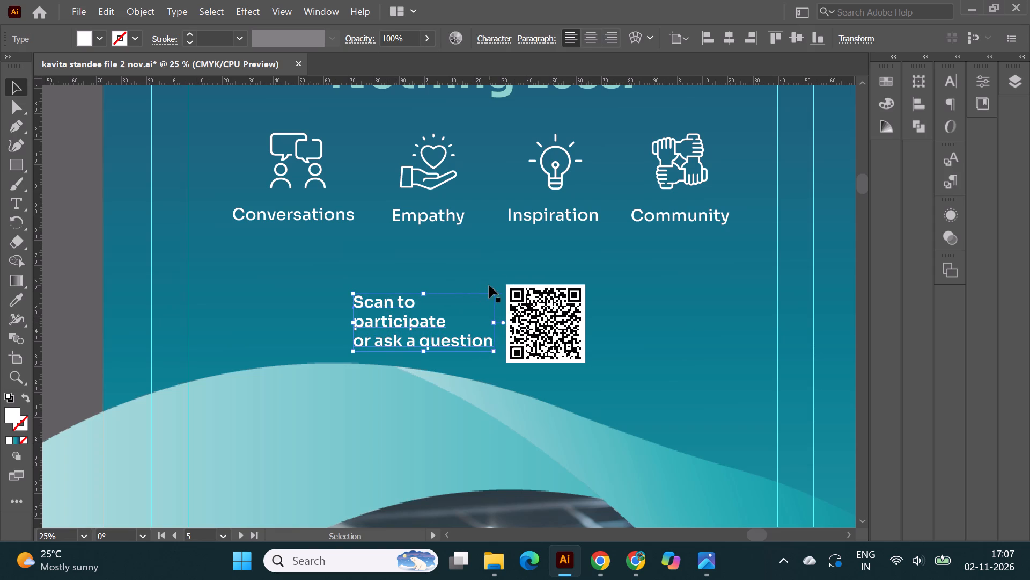
click(89, 284)
Move the scan text and QR code together slightly left on the standee.
alt+scroll(509, 287, down, 1)
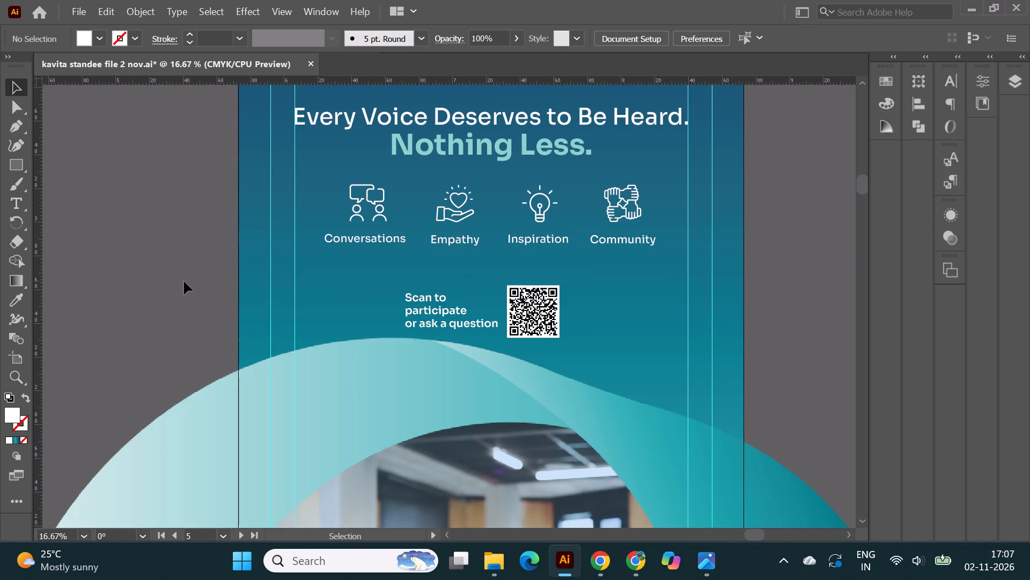
click(183, 281)
alt+scroll(538, 310, up, 1)
alt+scroll(450, 274, down, 1)
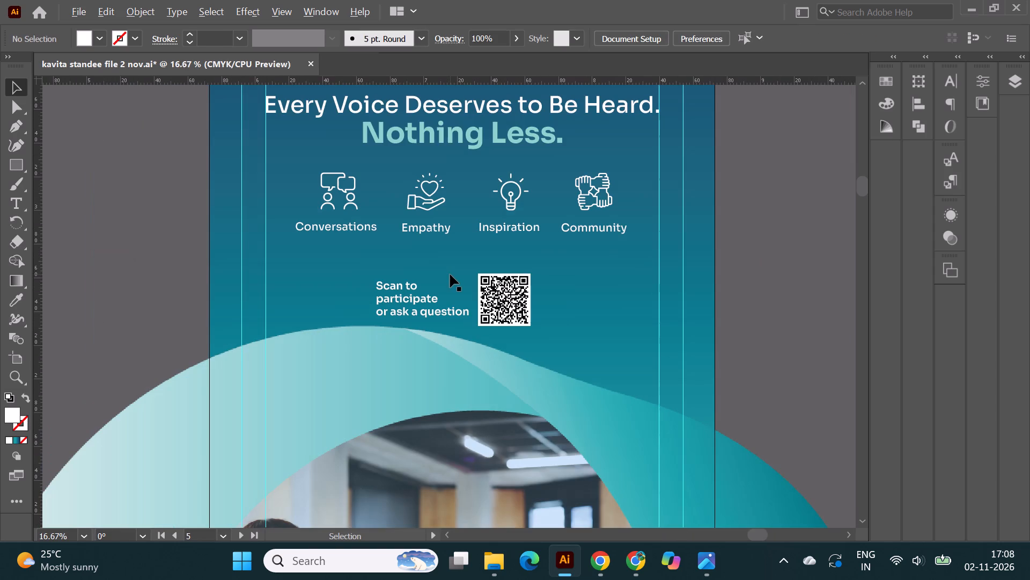
click(451, 313)
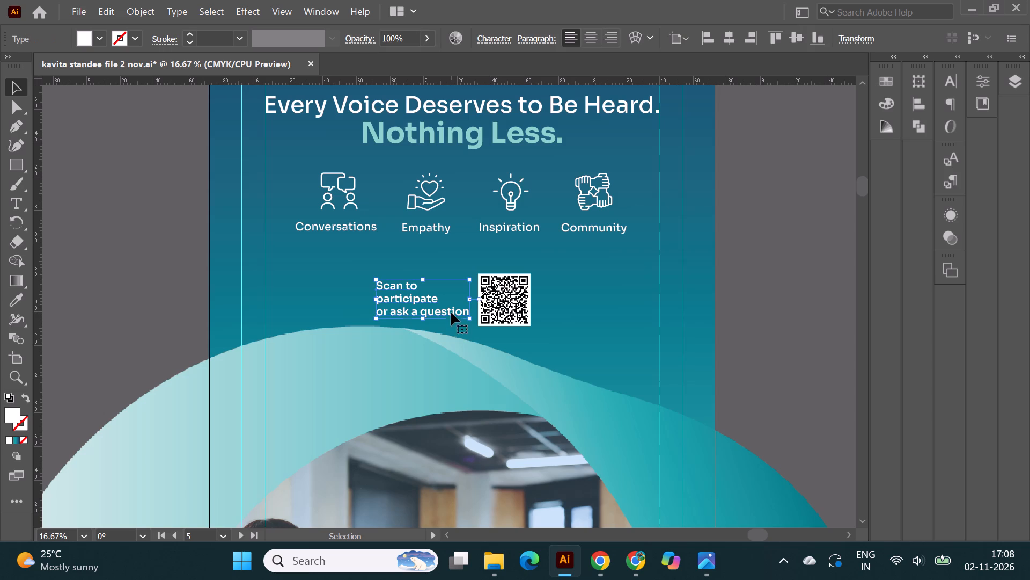
click(765, 317)
click(410, 303)
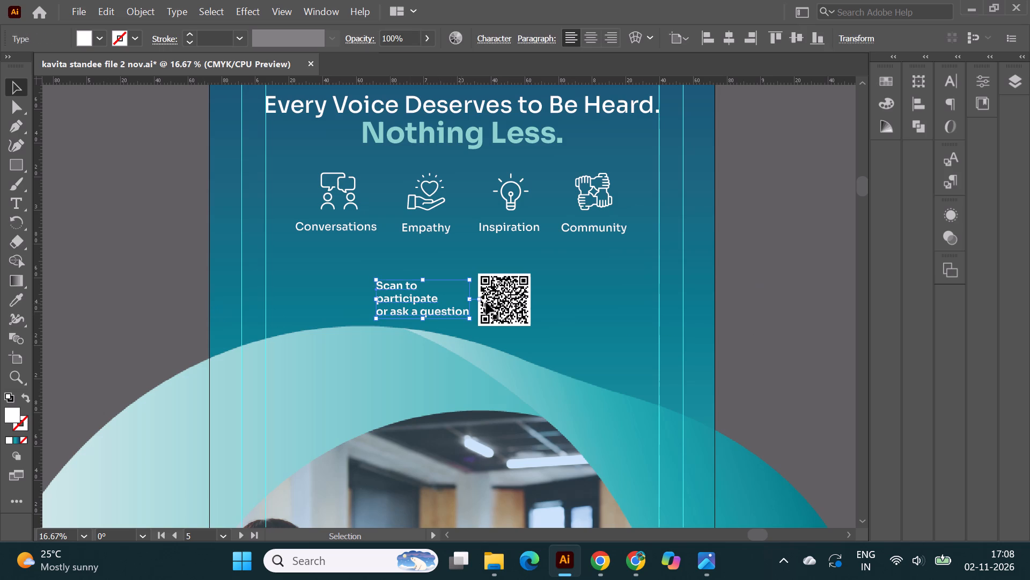
shift+click(490, 301)
drag(503, 300, 498, 300)
click(796, 356)
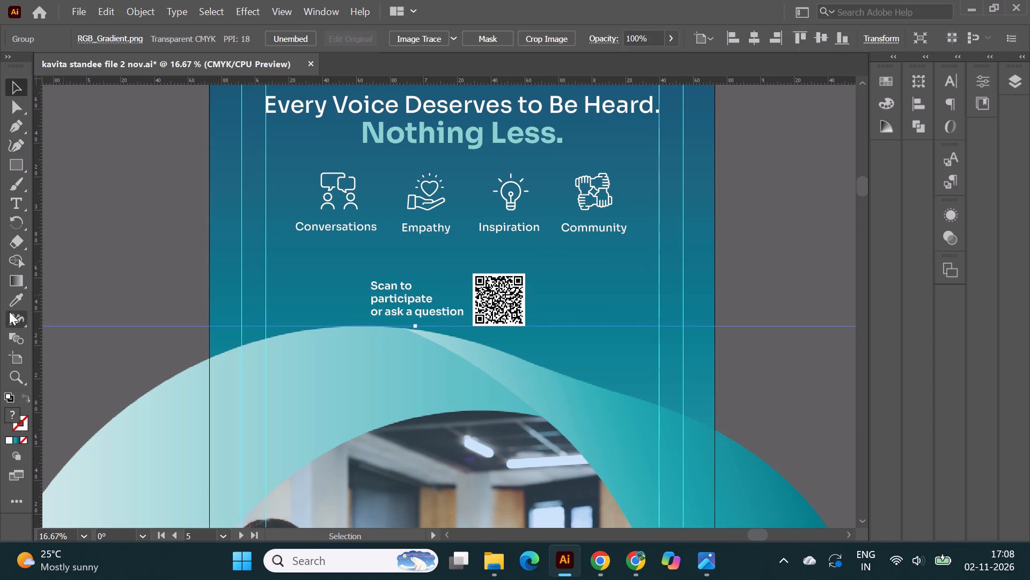
Draw a yellow, strokeless spacer rectangle spanning from the artboard's left edge to the start of the scan text.
click(13, 173)
alt+scroll(448, 287, up, 1)
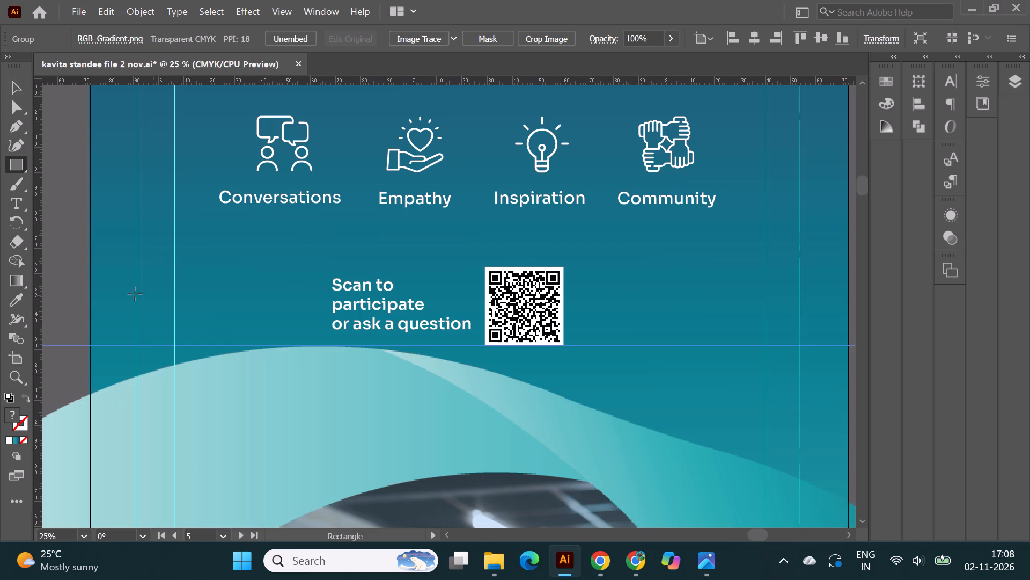
drag(91, 281, 332, 331)
click(82, 32)
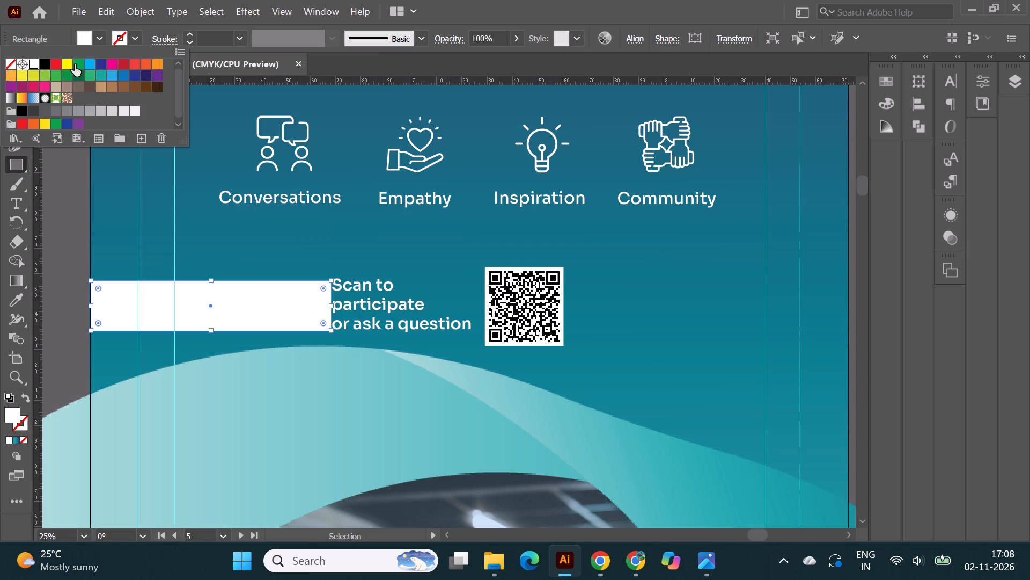
click(65, 64)
click(56, 190)
click(11, 90)
click(52, 153)
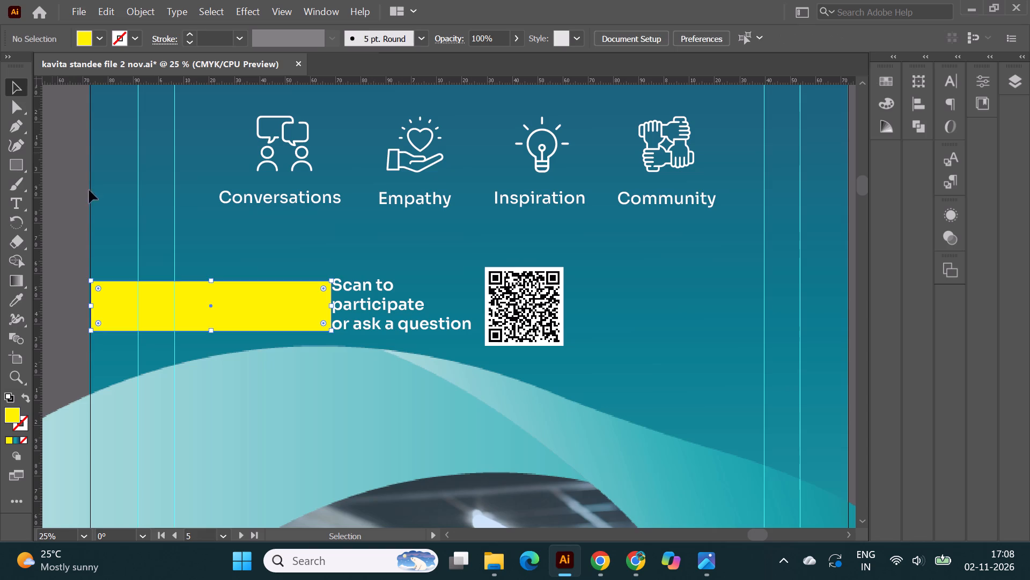
Duplicate the yellow spacer beyond the QR code, with its outer end on the artboard's right edge.
click(272, 307)
alt+drag(267, 303, 781, 313)
alt+scroll(528, 280, down, 1)
alt+scroll(734, 307, up, 1)
click(721, 299)
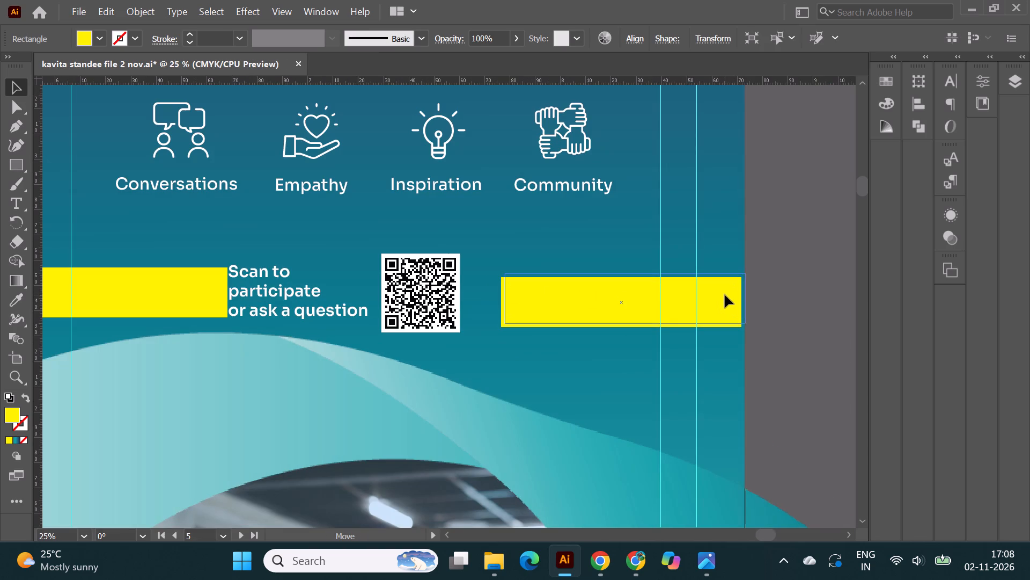
click(793, 321)
Move the scan text and QR code together to the right until the gaps to both yellow spacers are even.
alt+scroll(706, 269, down, 1)
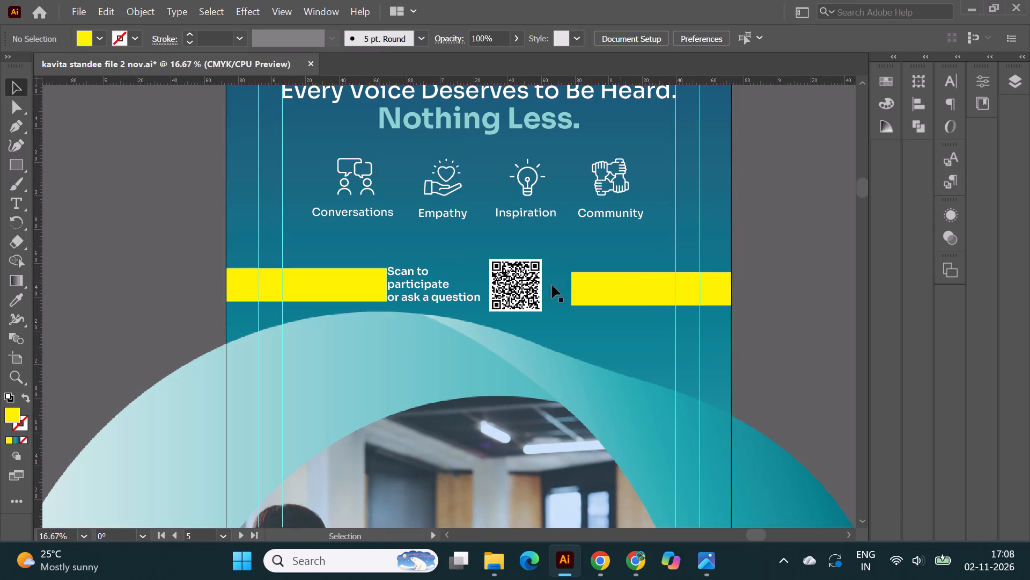
click(400, 284)
shift+click(517, 284)
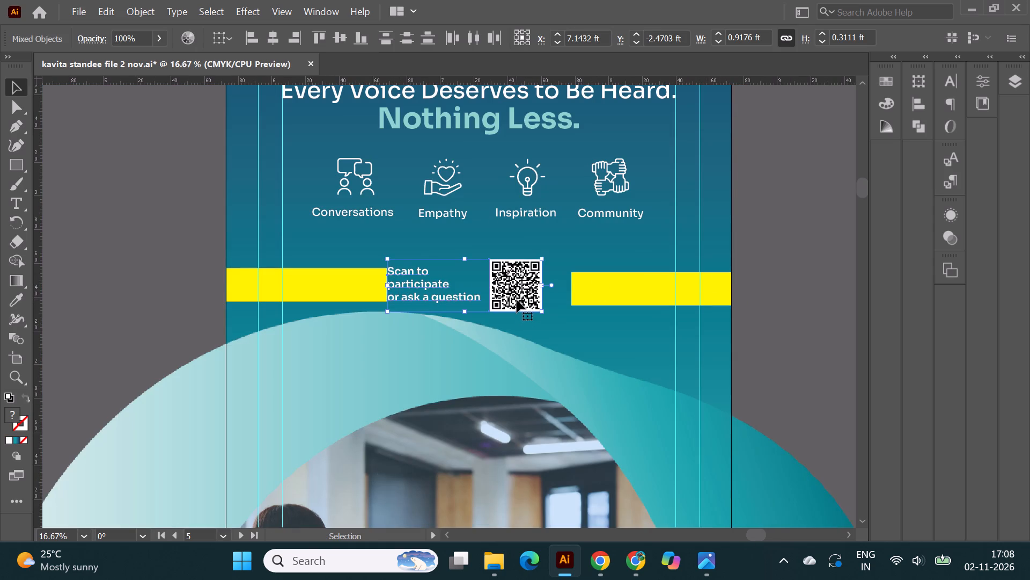
drag(517, 298, 527, 298)
click(526, 295)
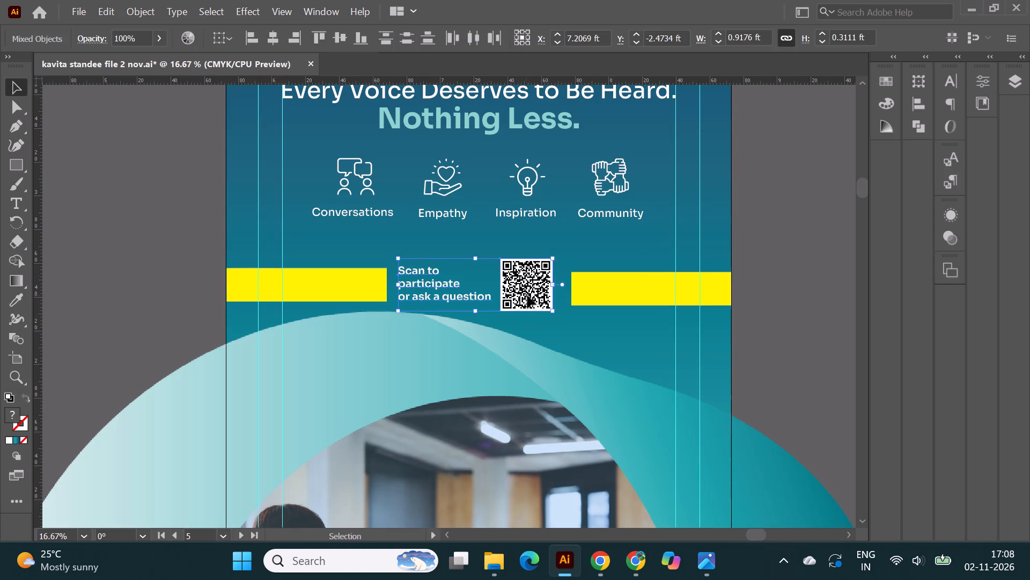
click(529, 295)
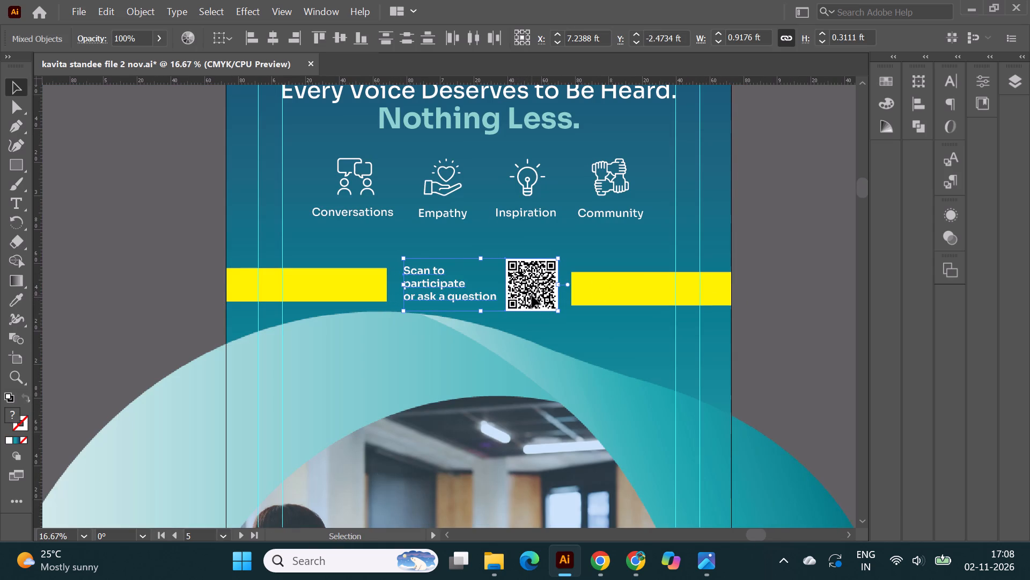
click(532, 295)
click(825, 353)
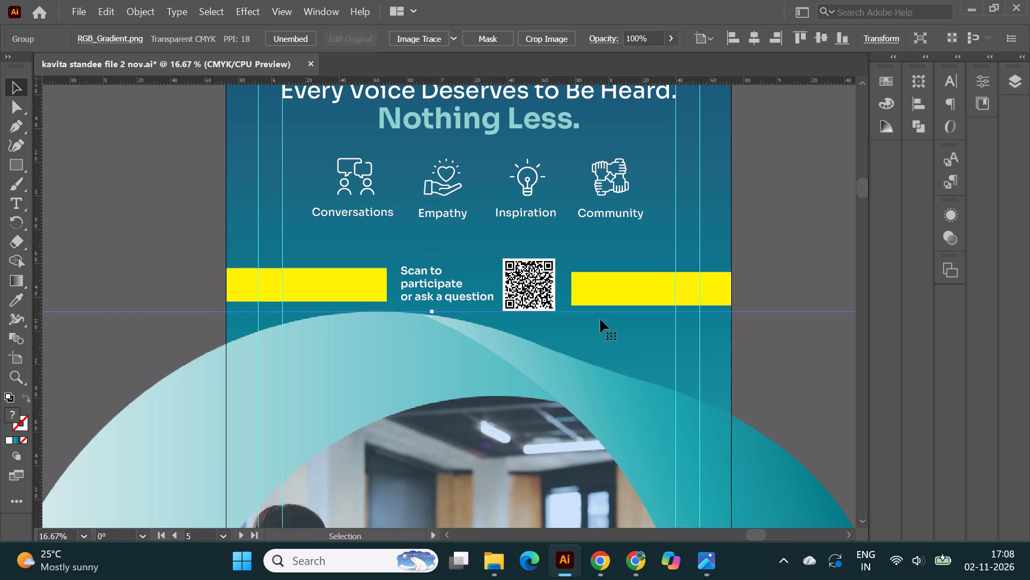
alt+scroll(563, 314, up, 1)
alt+scroll(454, 314, down, 1)
click(791, 251)
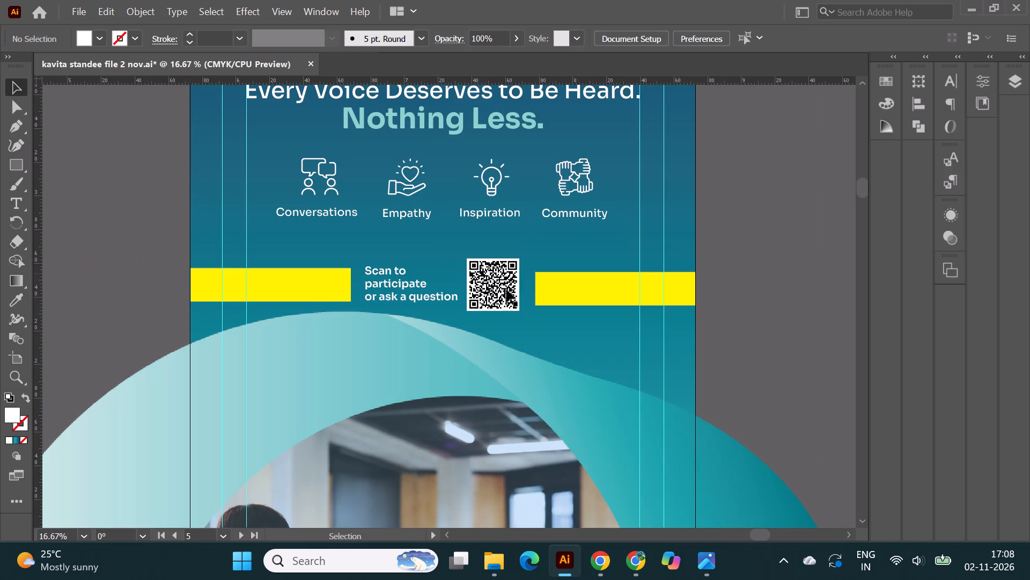
Place two horizontal ruler guides, one along the QR code's top edge and one along its bottom edge.
alt+scroll(506, 289, up, 1)
drag(494, 81, 492, 237)
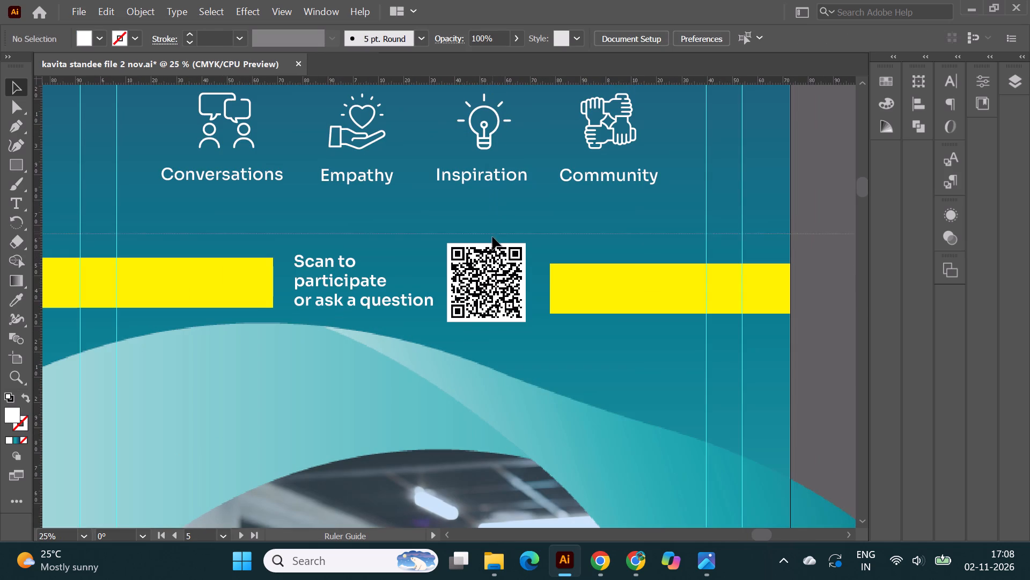
drag(492, 237, 497, 243)
drag(498, 81, 503, 323)
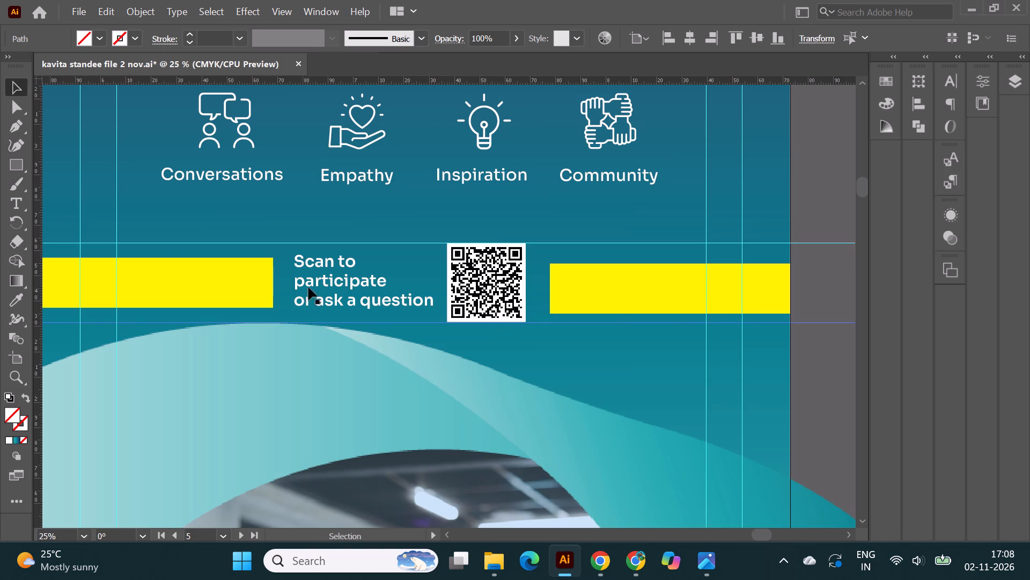
Nudge the scan text down slightly to centre it vertically between the two QR code guides.
click(314, 282)
click(322, 281)
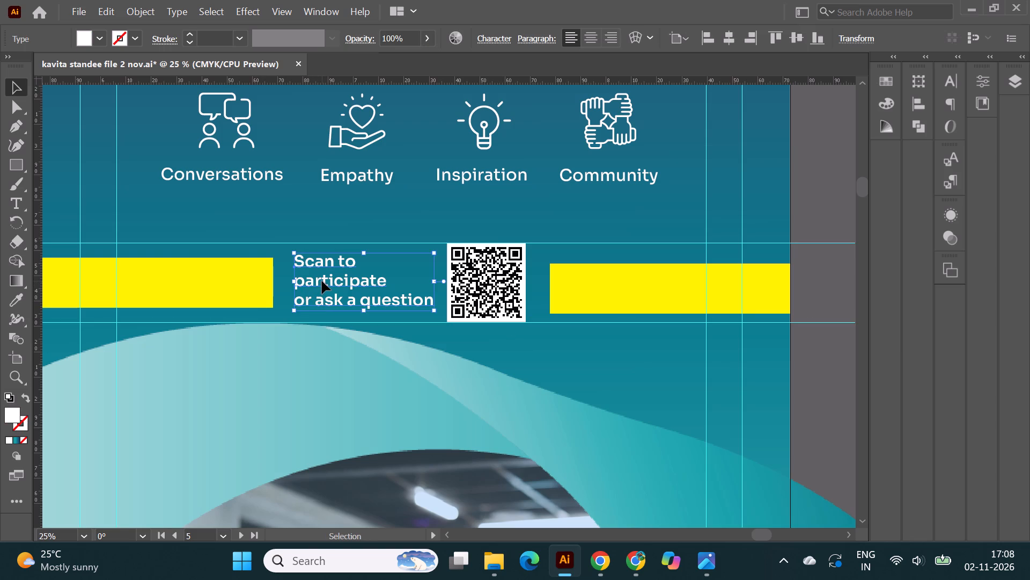
click(322, 281)
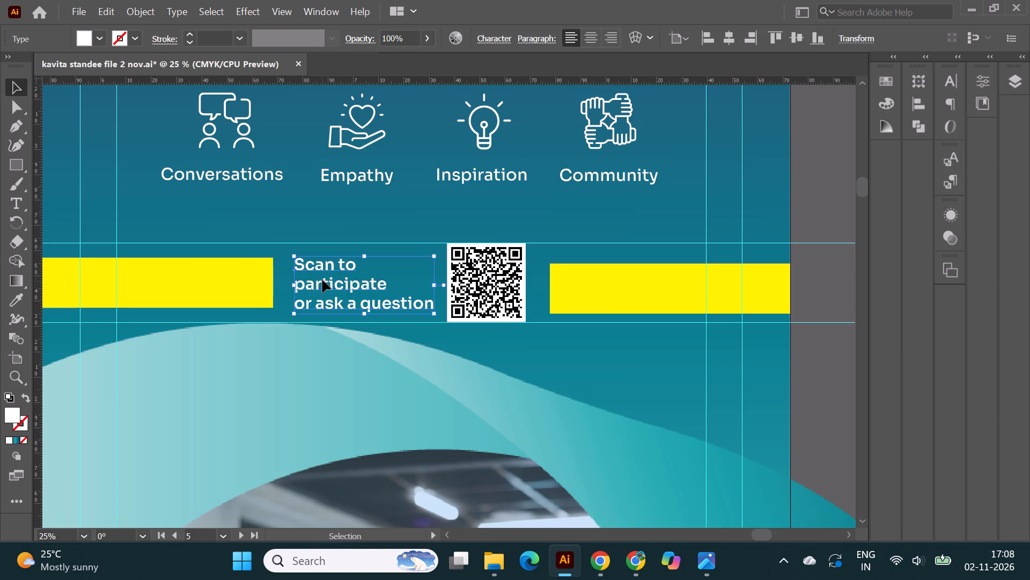
click(811, 203)
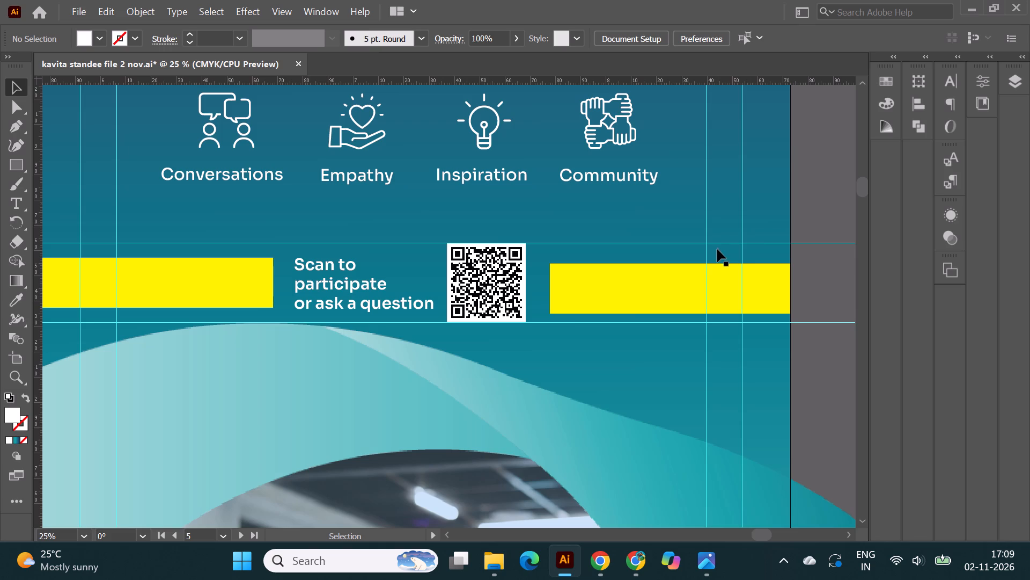
Delete both yellow spacer rectangles on either side of the scan text and QR code, leaving nothing selected.
alt+scroll(500, 209, down, 2)
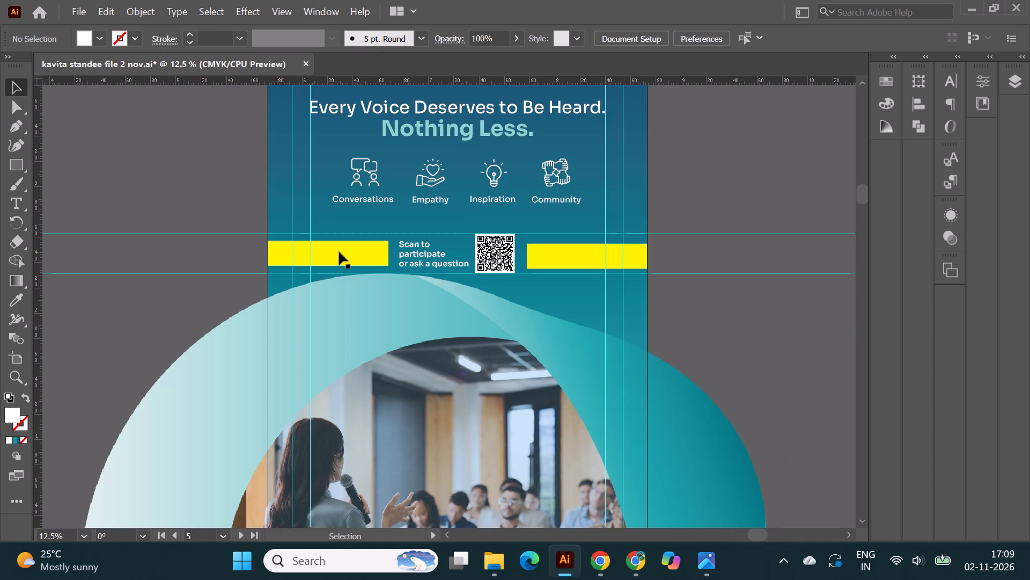
click(330, 255)
key(Delete)
click(534, 250)
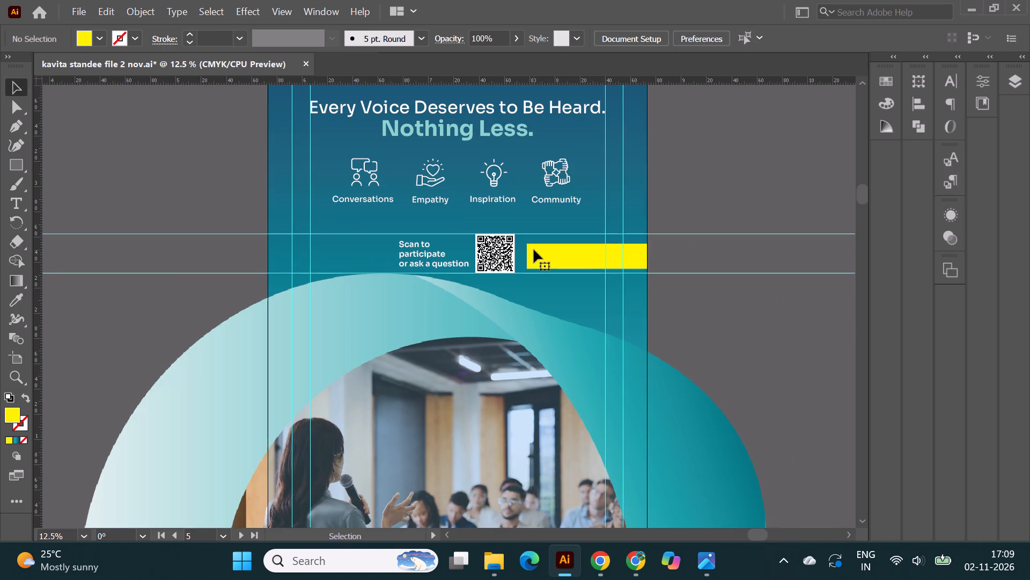
key(Delete)
click(754, 325)
alt+scroll(535, 252, down, 1)
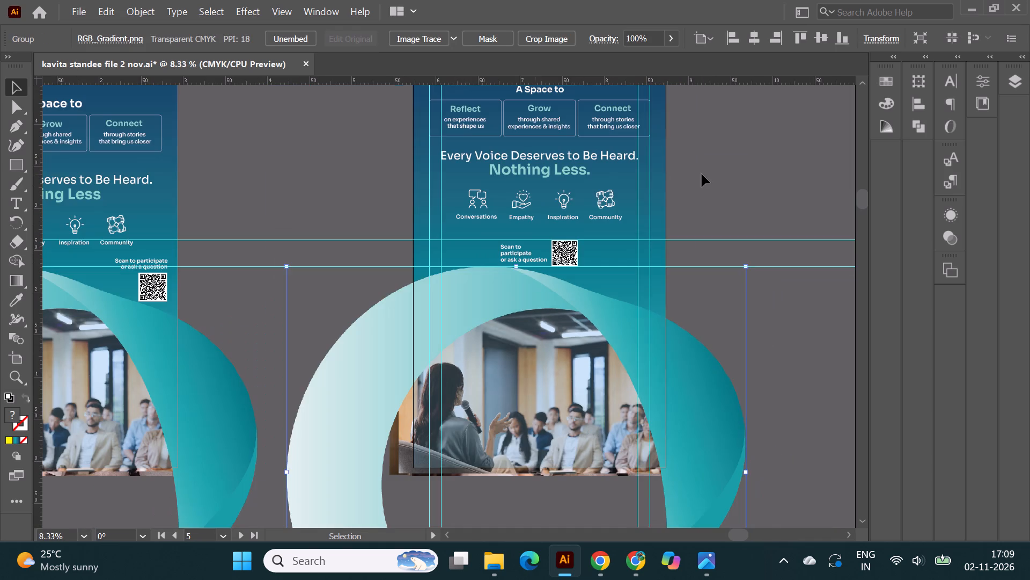
click(702, 174)
scroll(718, 189, up, 4)
alt+scroll(713, 263, up, 2)
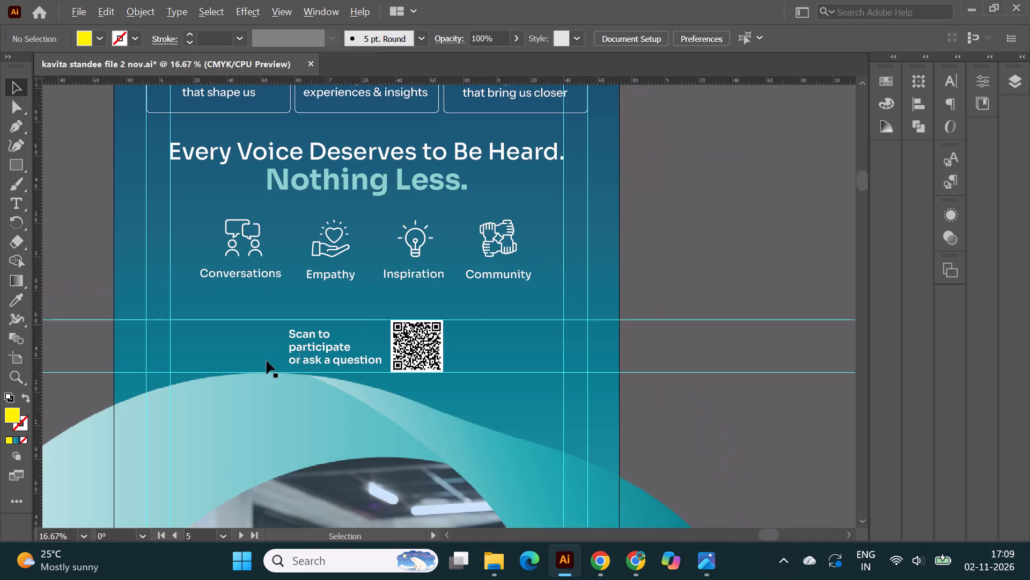
alt+scroll(249, 364, up, 1)
alt+scroll(402, 357, down, 3)
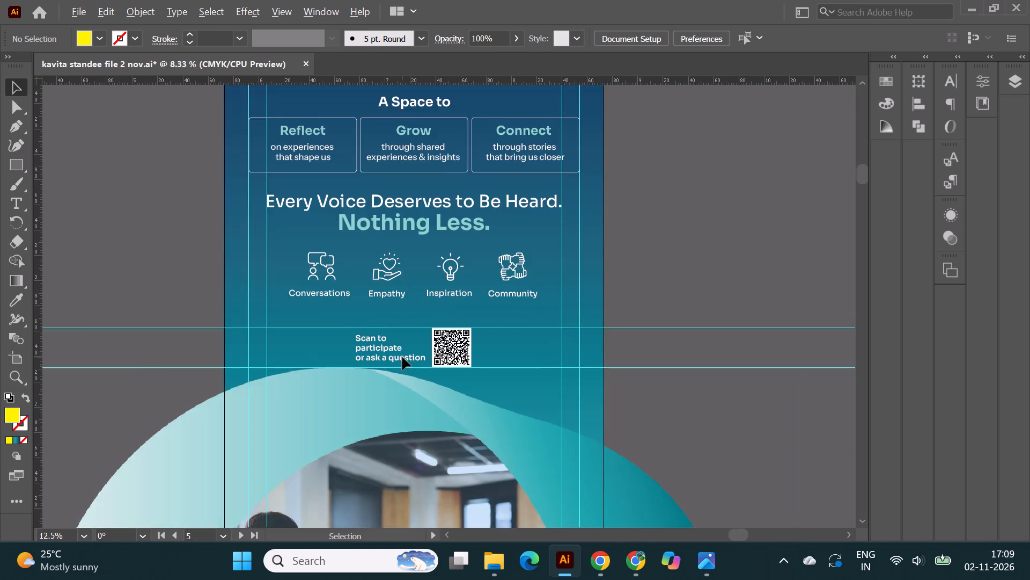
click(68, 11)
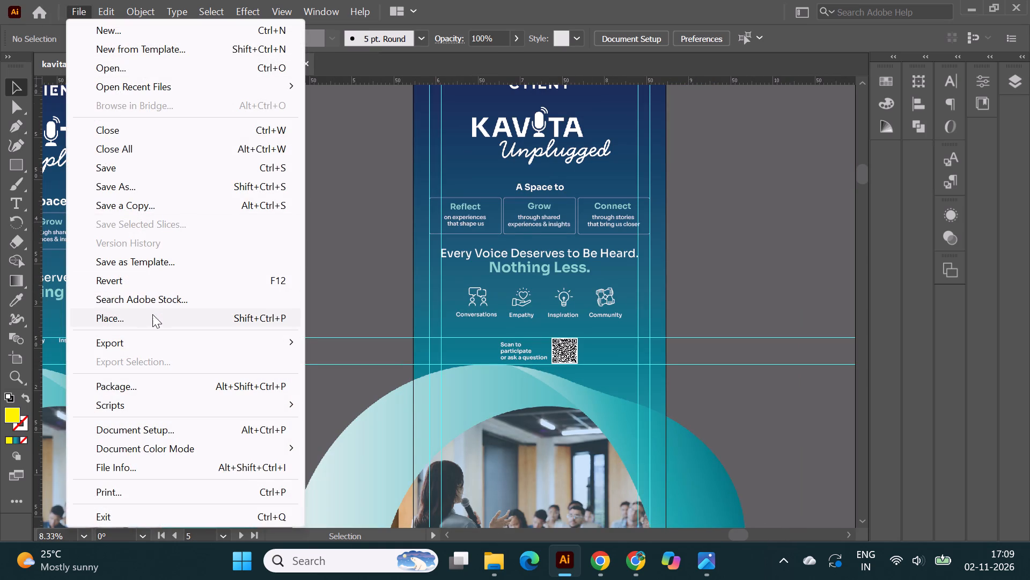
click(157, 342)
click(360, 342)
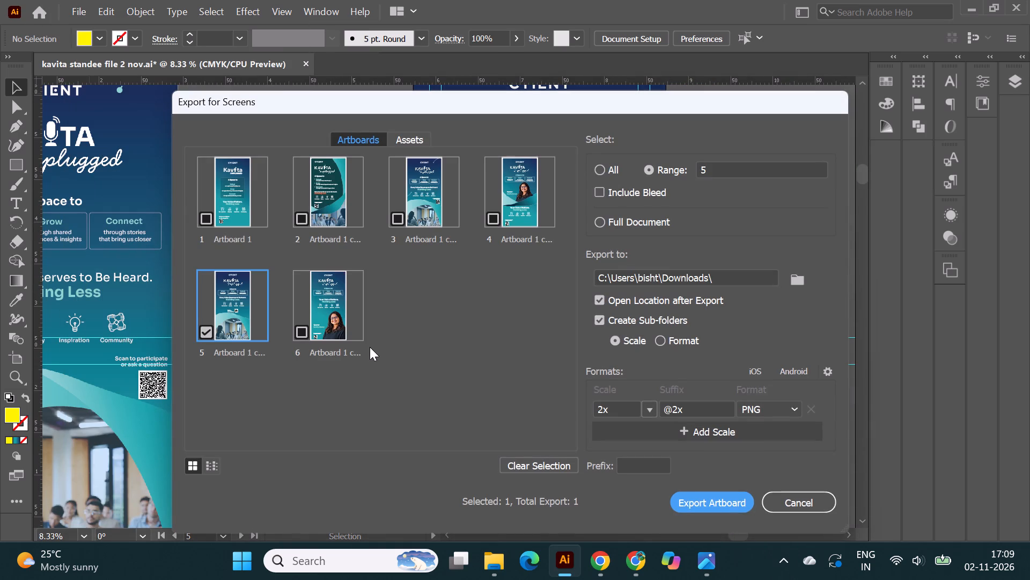
click(700, 506)
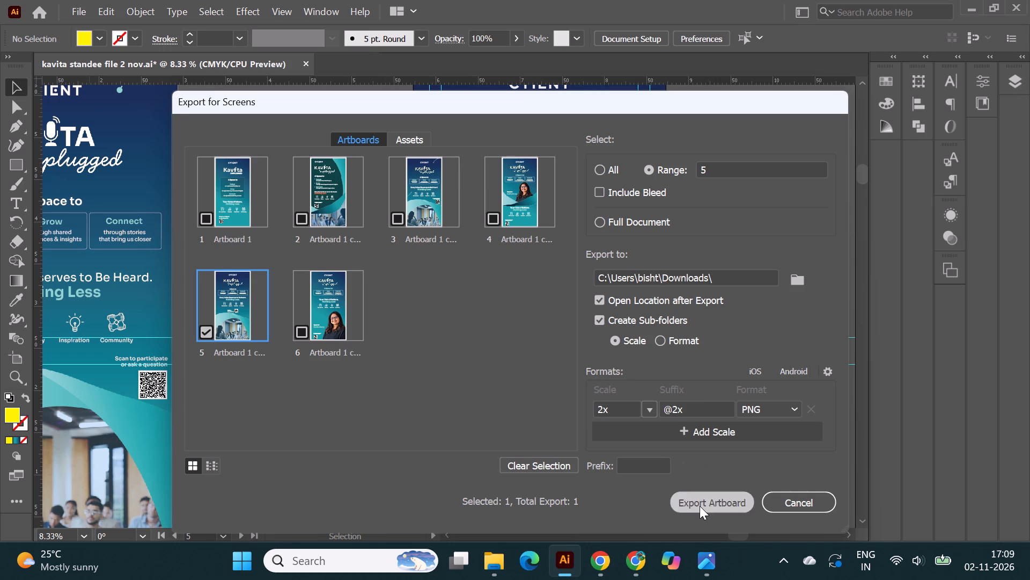
click(653, 343)
click(654, 334)
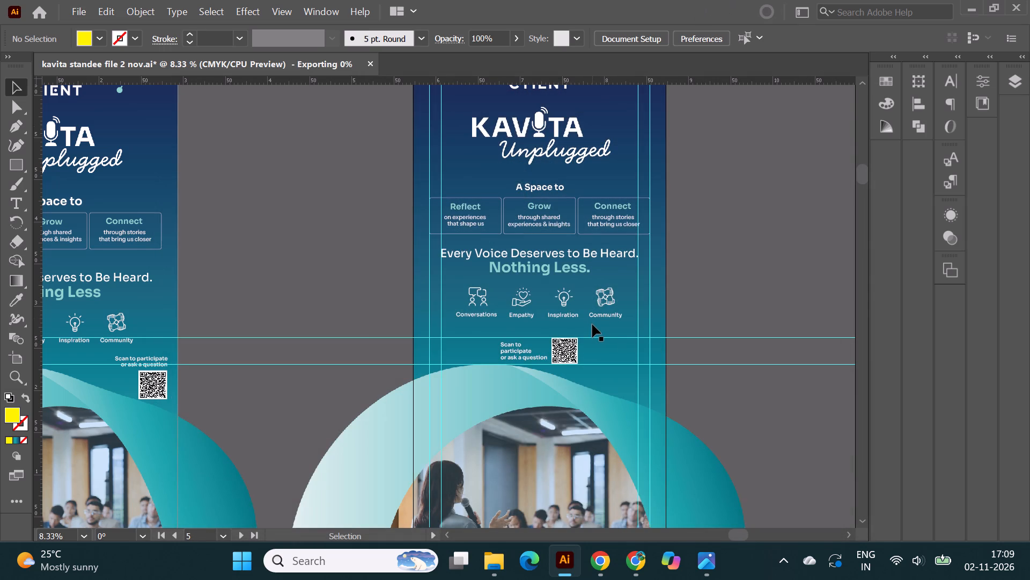
In File Explorer, open the exported "Artboard 1 copy 4@2x" image from the 2x folder in Downloads.
click(495, 572)
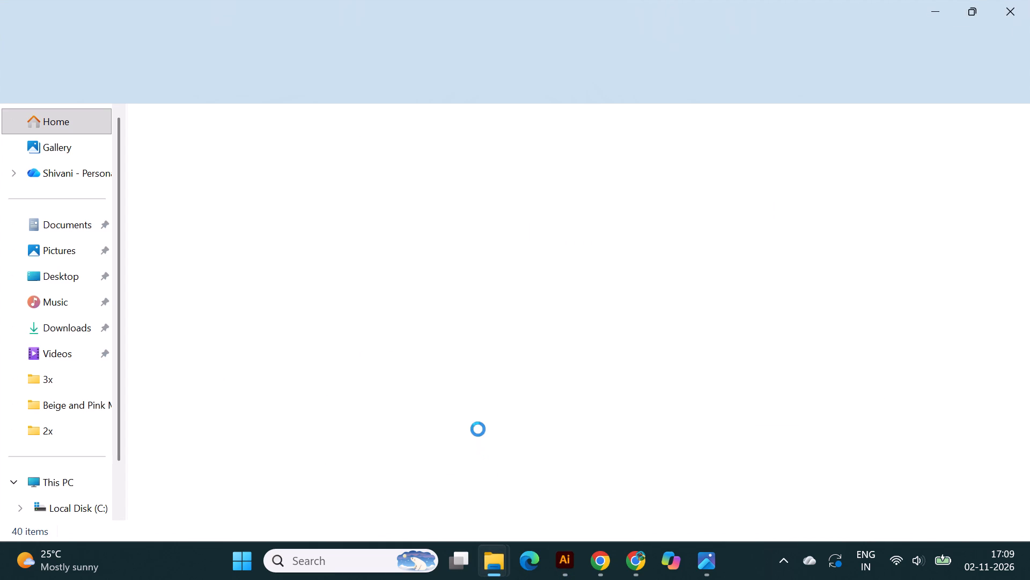
click(62, 333)
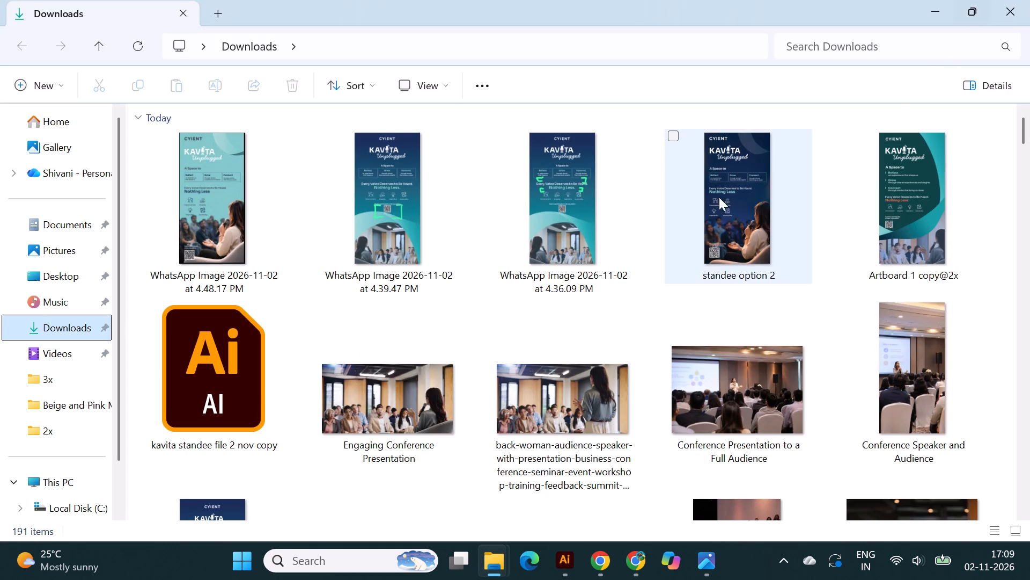
scroll(649, 272, down, 6)
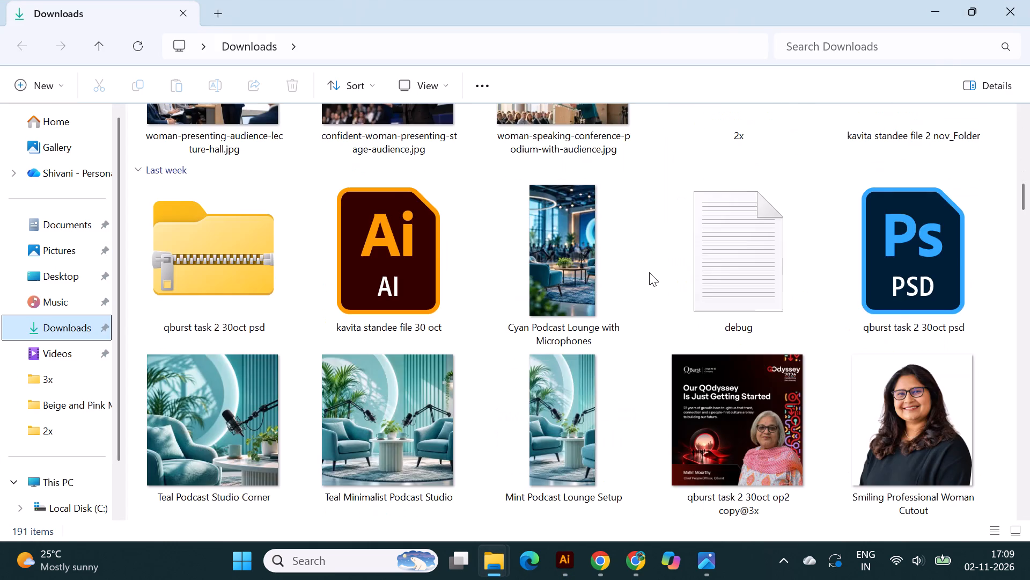
scroll(710, 256, up, 1)
double_click(704, 372)
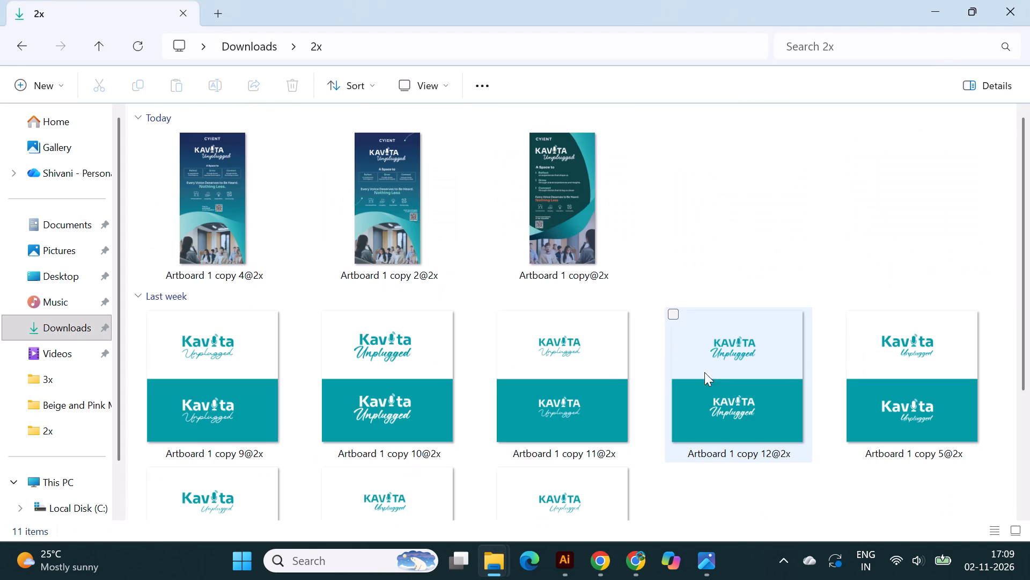
double_click(240, 213)
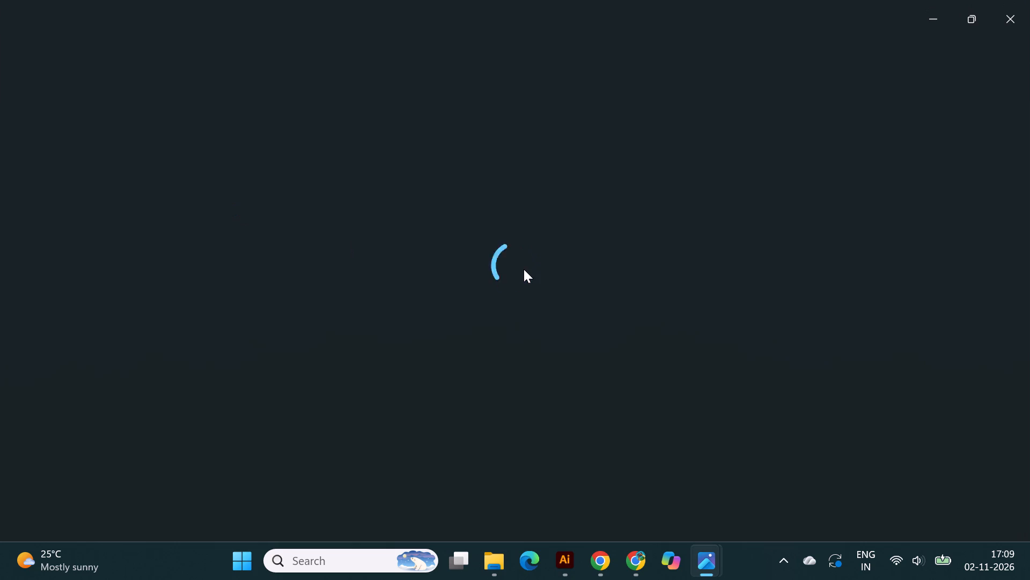
Examine the exported standee image up close and as a whole, checking the scan text and QR code placement beneath the icons.
click(580, 281)
scroll(546, 124, up, 4)
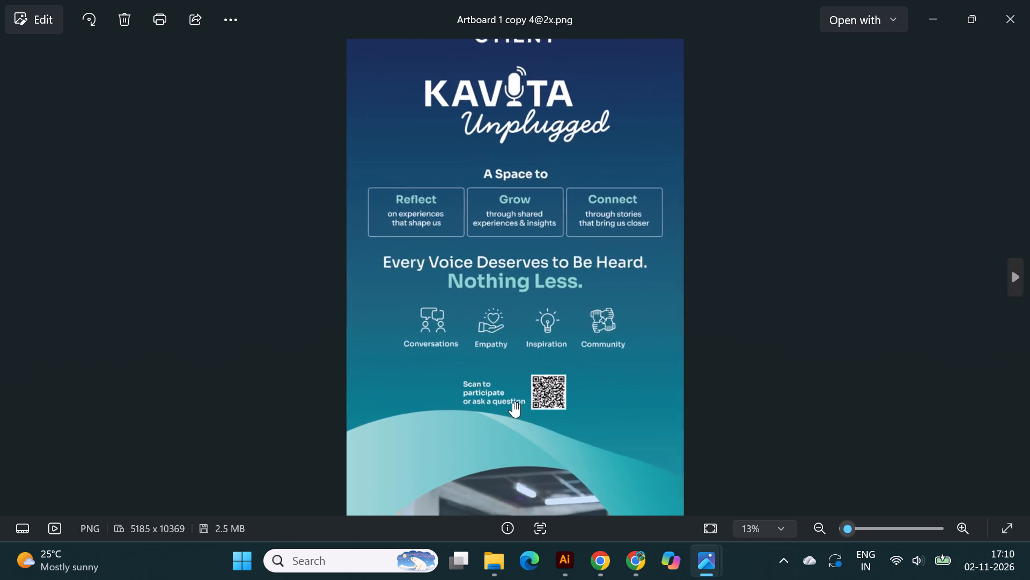
scroll(510, 409, up, 9)
scroll(423, 325, down, 10)
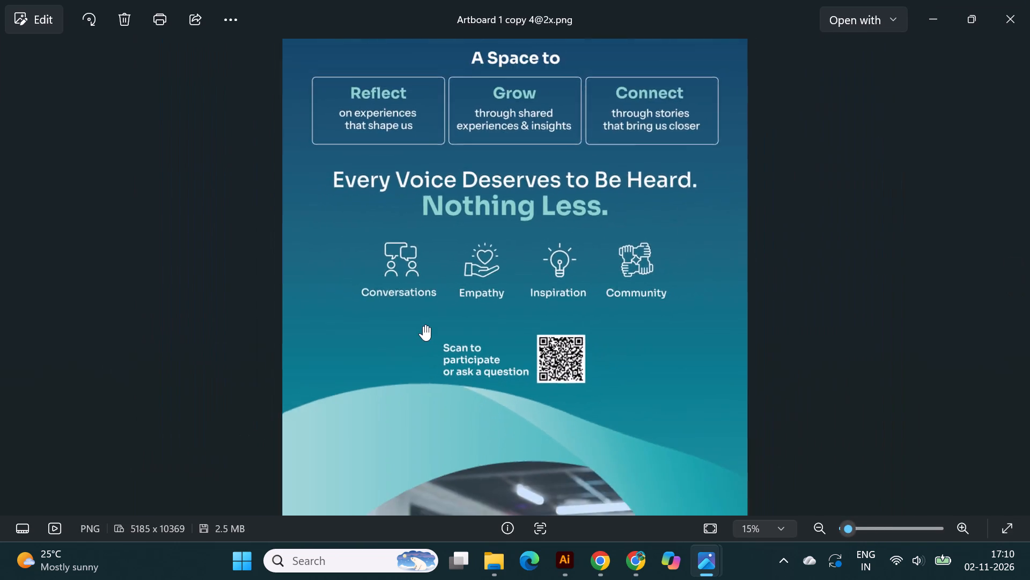
scroll(423, 325, down, 14)
scroll(555, 327, up, 9)
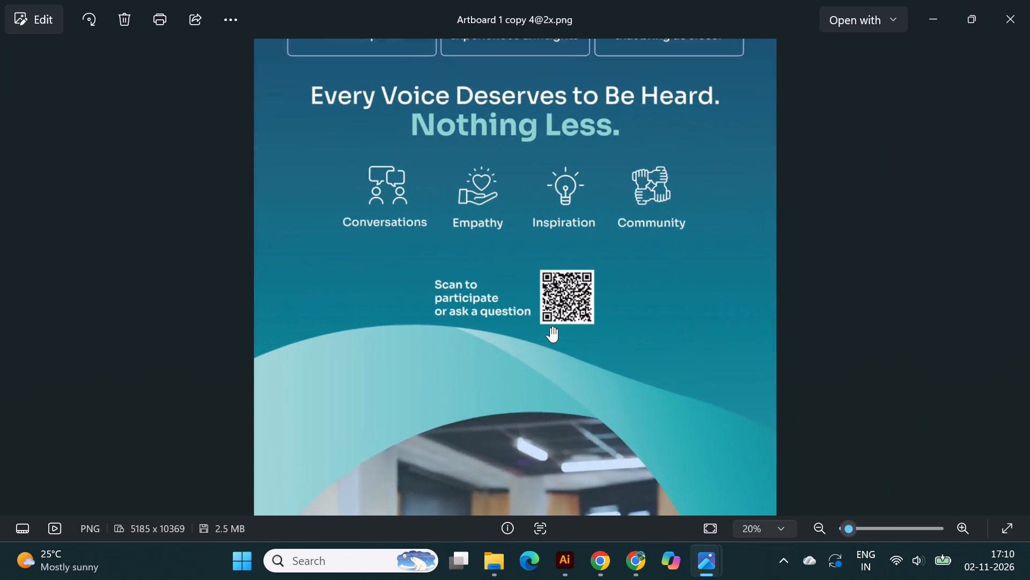
scroll(550, 327, up, 3)
scroll(550, 327, down, 18)
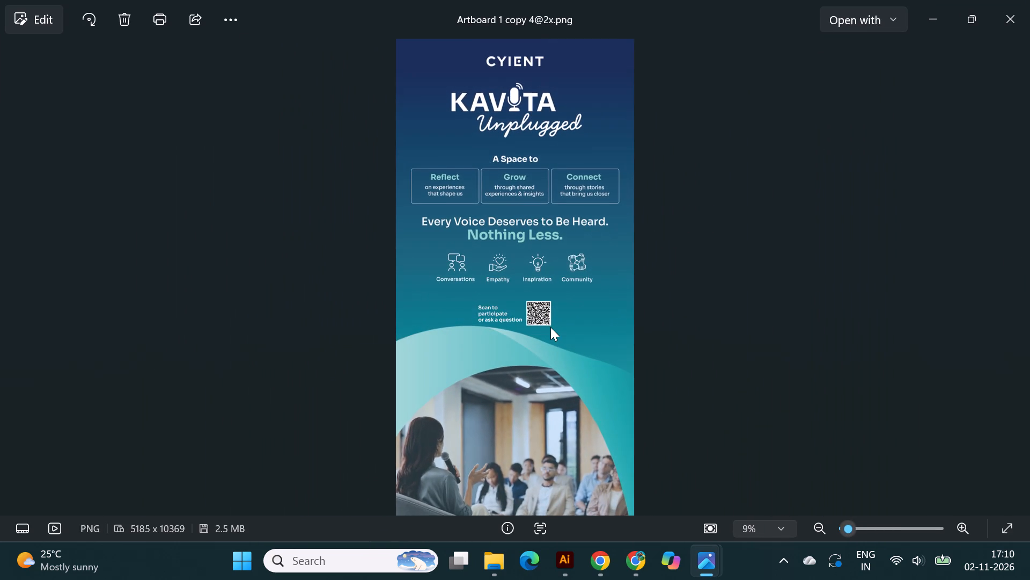
scroll(550, 327, down, 6)
scroll(531, 318, up, 11)
scroll(575, 332, up, 2)
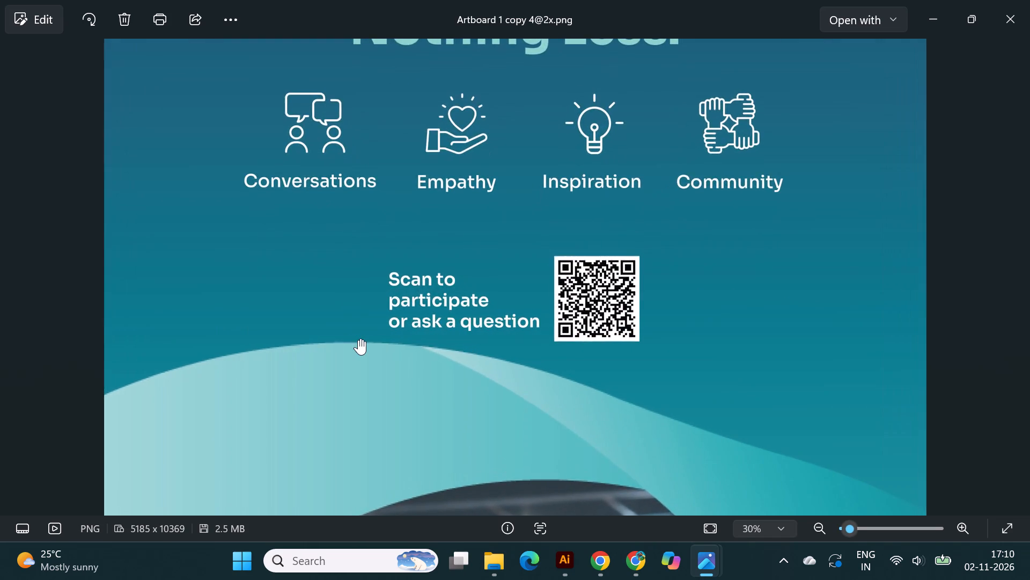
scroll(358, 339, down, 20)
scroll(358, 339, down, 6)
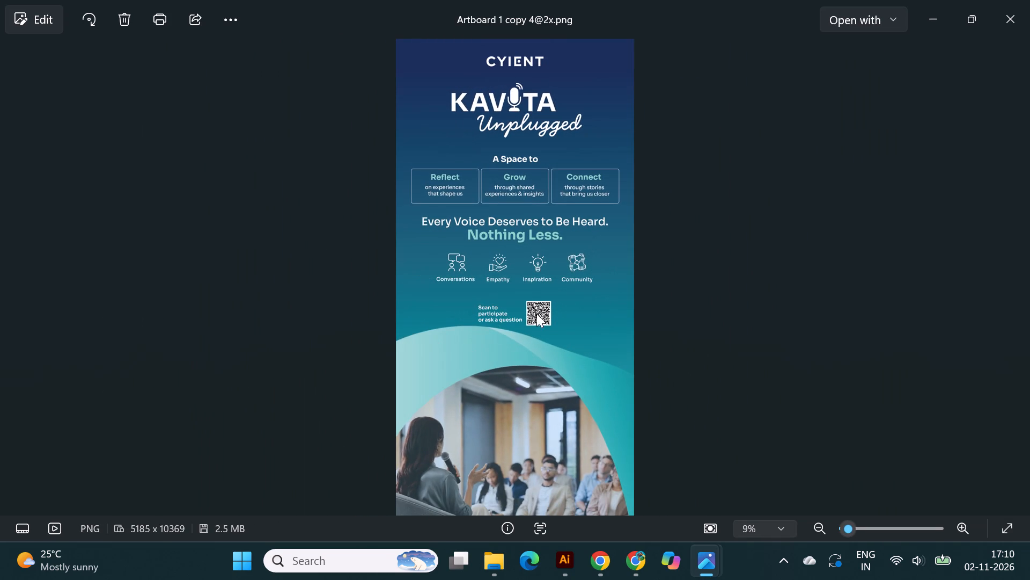
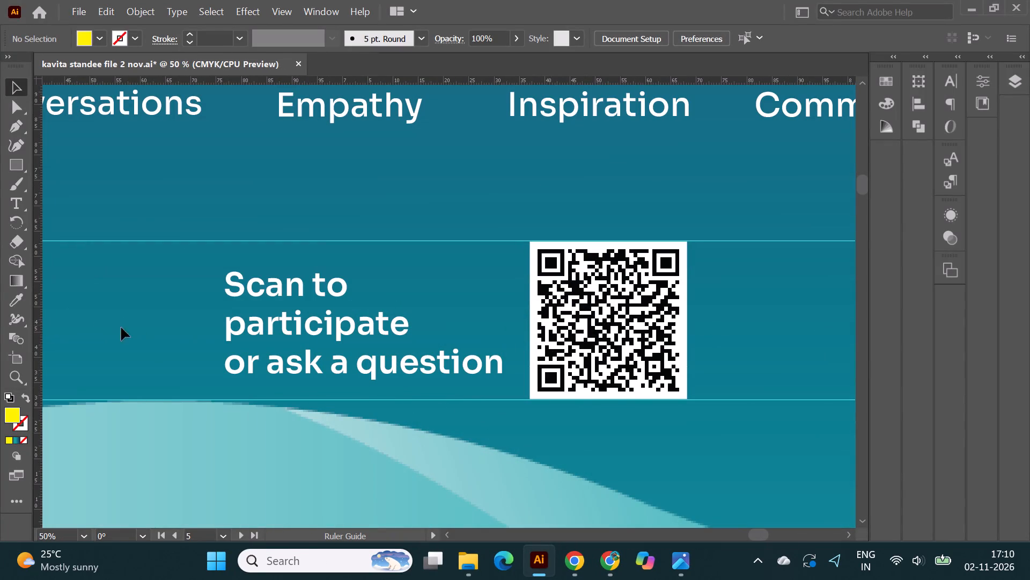
Place a vertical ruler guide along the left edge of the scan text.
drag(121, 328, 226, 352)
drag(226, 352, 226, 352)
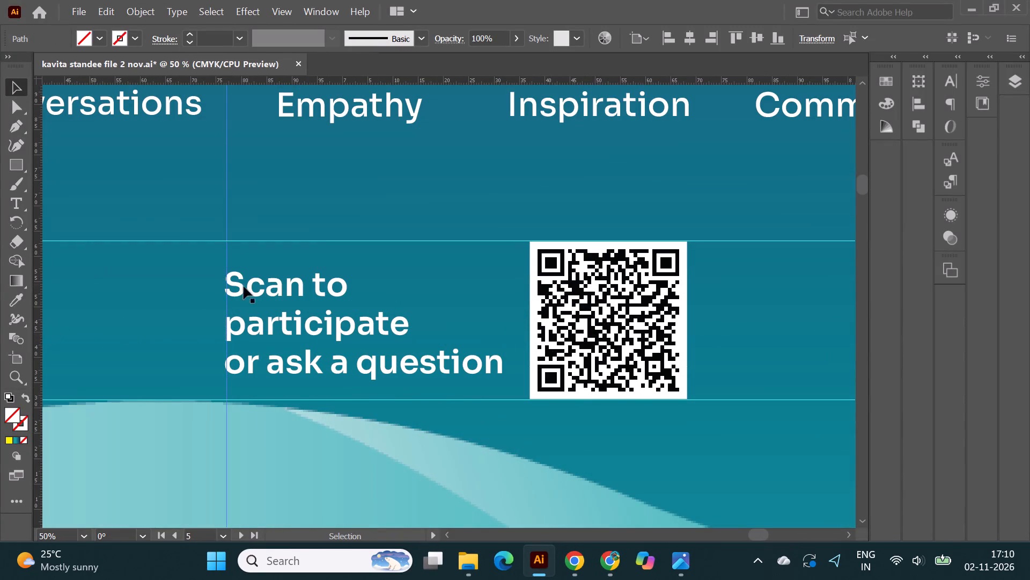
Enlarge the scan text proportionally from its lower-left corner, extending its width towards the QR code's near edge.
click(252, 287)
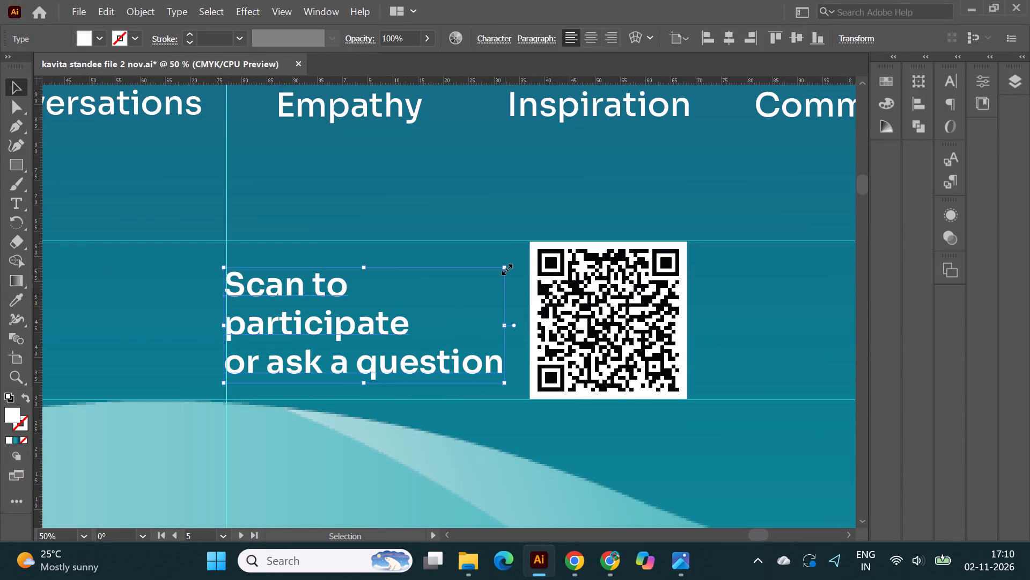
shift+drag(505, 264, 531, 248)
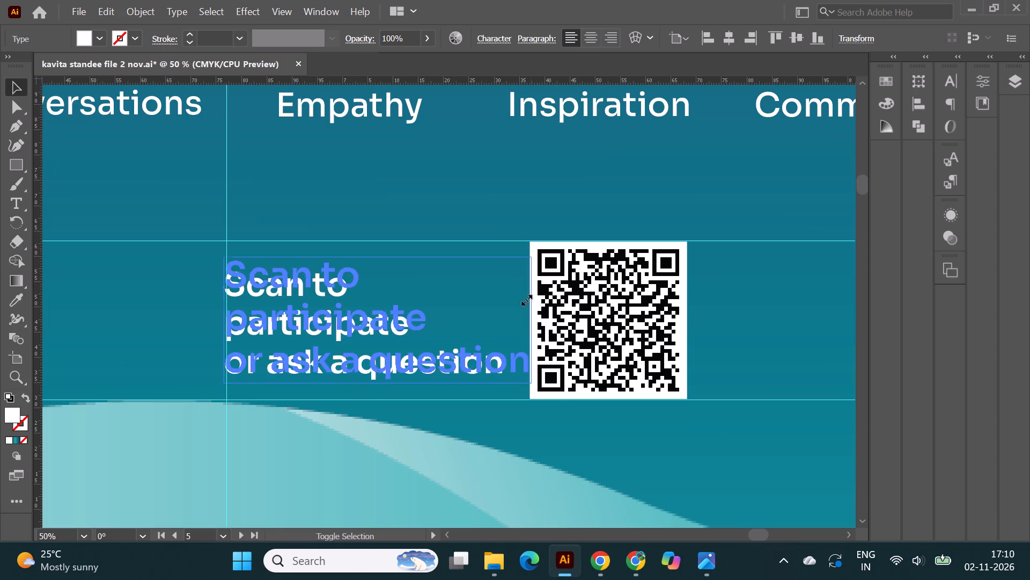
Scale the scan text up proportionally to about 64 pt, keeping its upper-left corner in place.
shift+drag(531, 381, 549, 393)
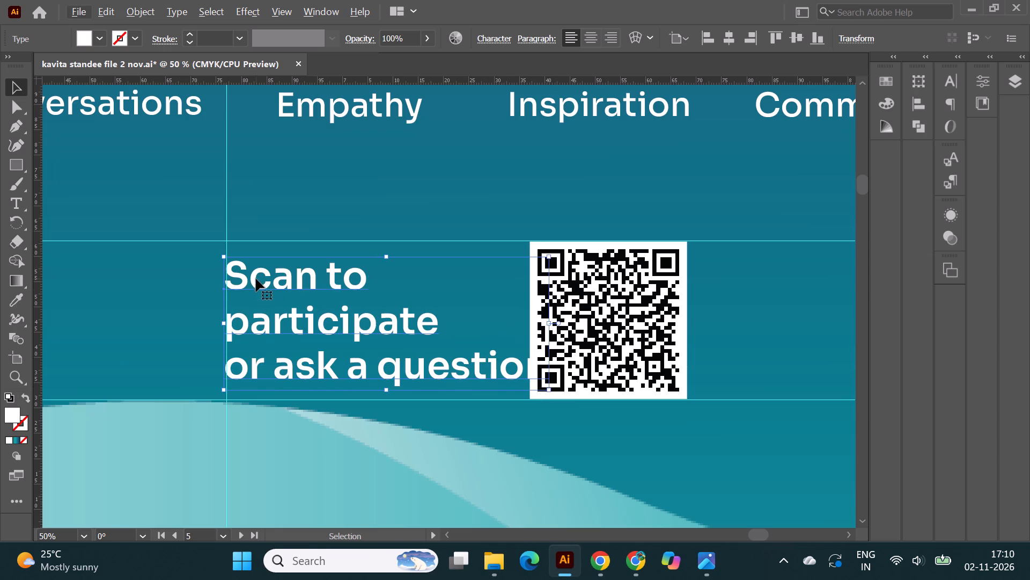
click(255, 278)
Move the QR code to the right until it clears the enlarged scan text, keeping it between the two horizontal guides.
click(654, 325)
drag(624, 316, 641, 316)
drag(641, 316, 658, 315)
click(658, 315)
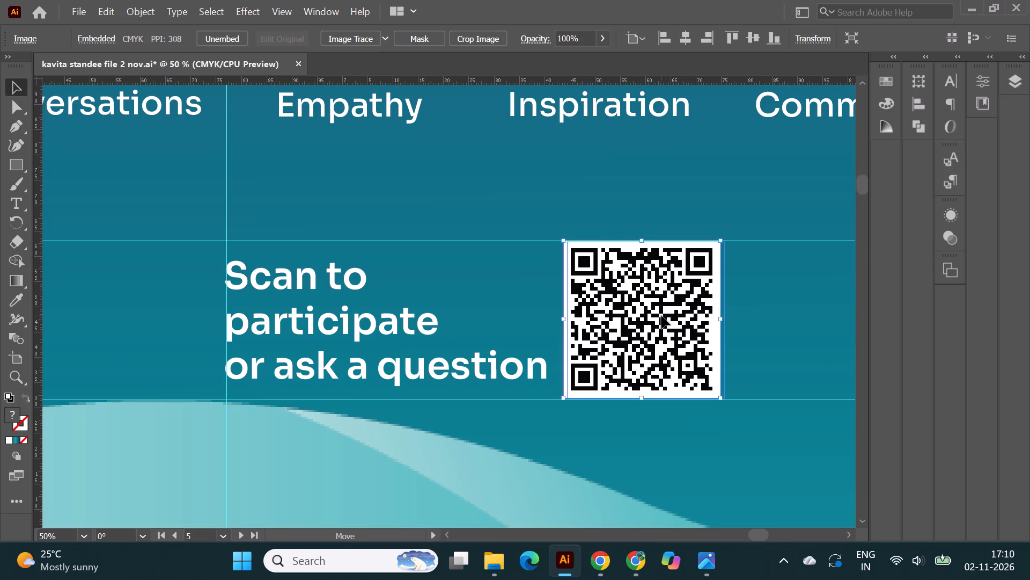
alt+scroll(380, 294, down, 2)
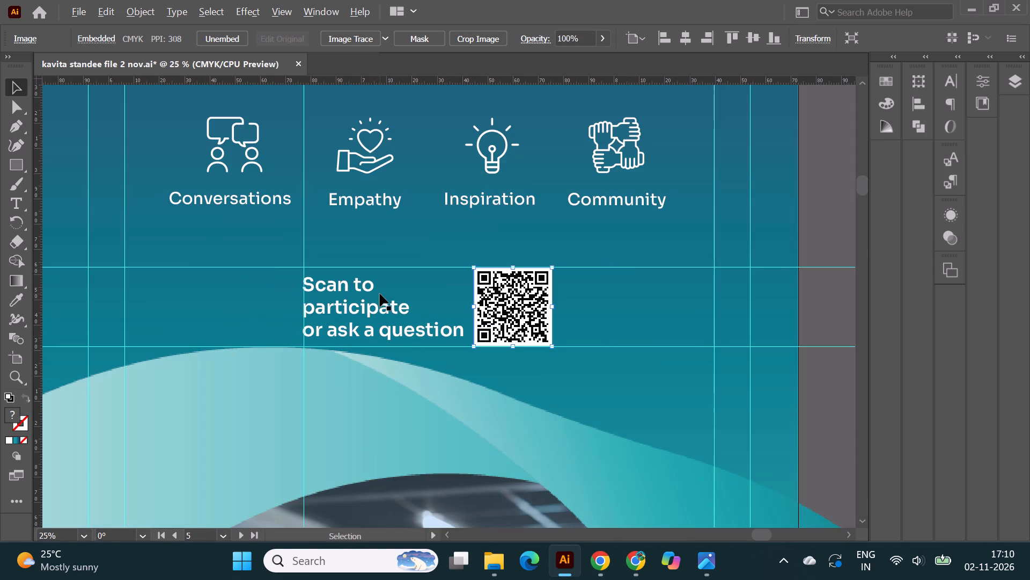
click(838, 226)
Change the scan text's font weight to Medium.
alt+scroll(392, 315, down, 1)
click(367, 313)
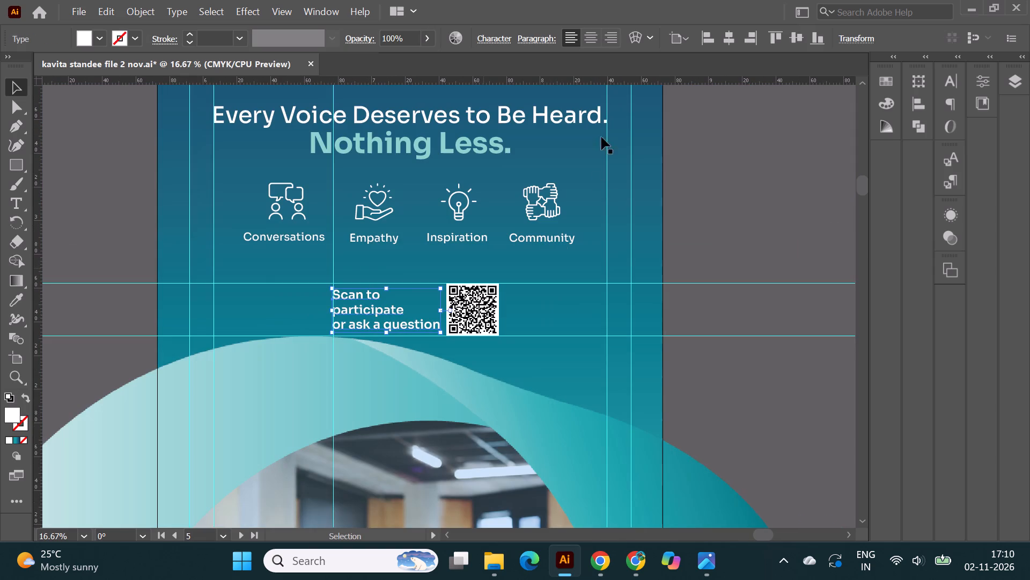
click(977, 84)
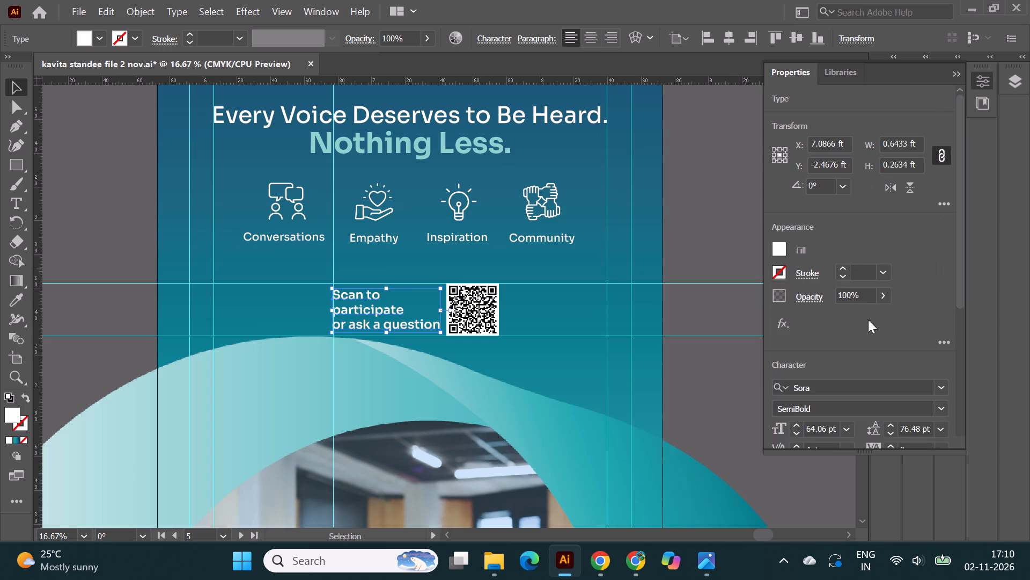
click(940, 409)
click(816, 440)
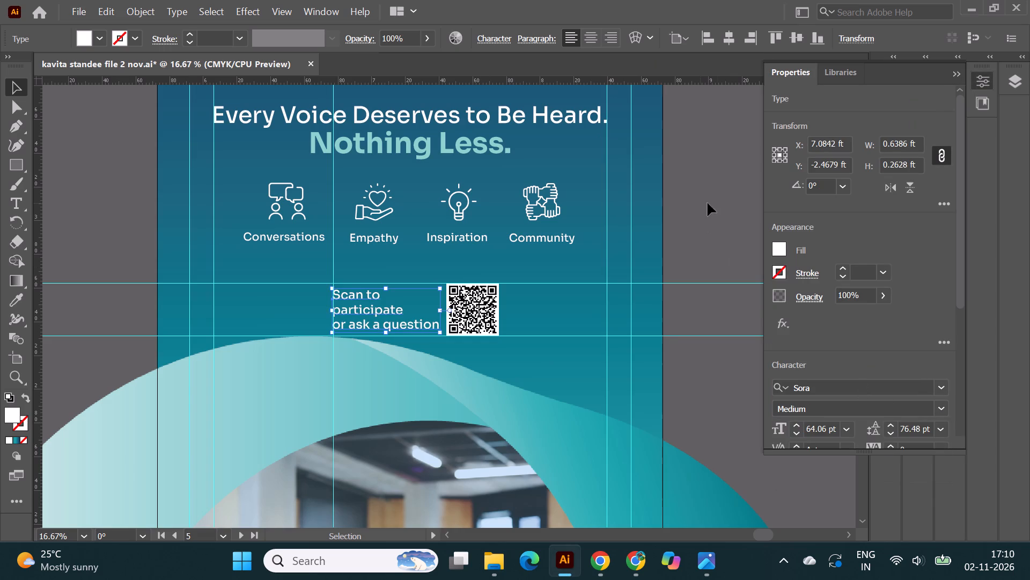
double_click(718, 203)
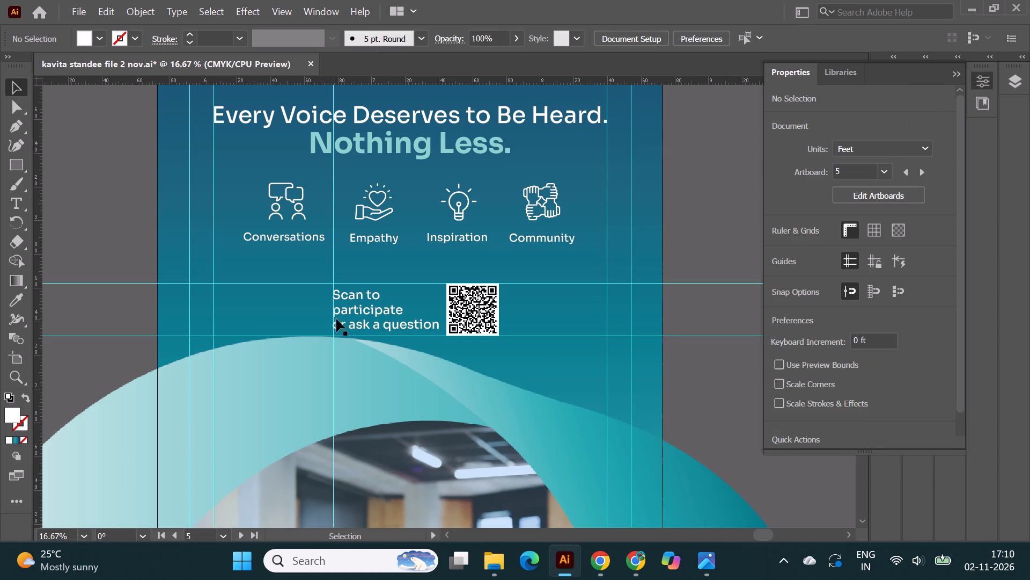
Delete the vertical ruler guide running along the left edge of the scan text.
click(335, 270)
click(332, 270)
click(334, 271)
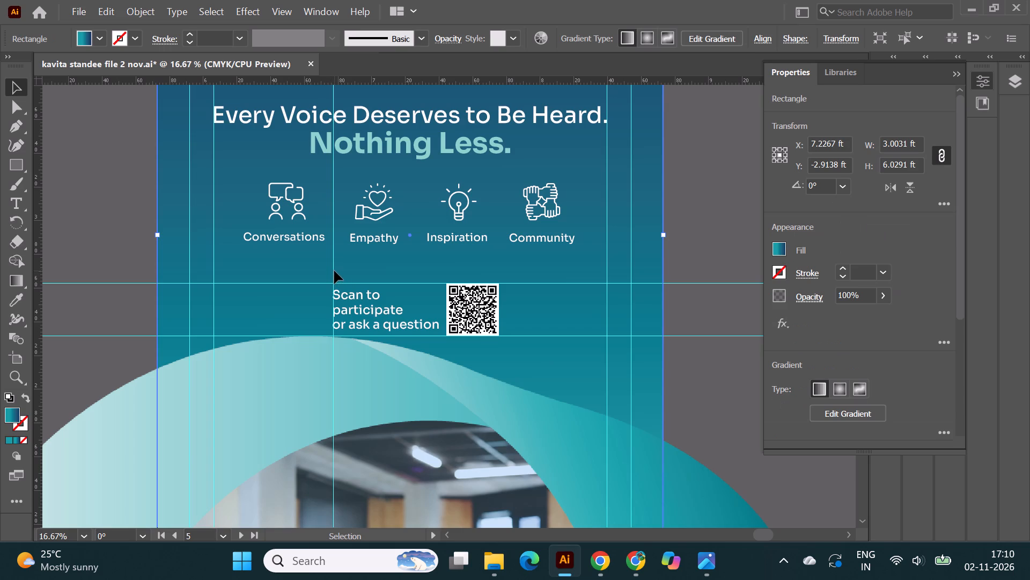
click(334, 271)
click(335, 270)
triple_click(106, 229)
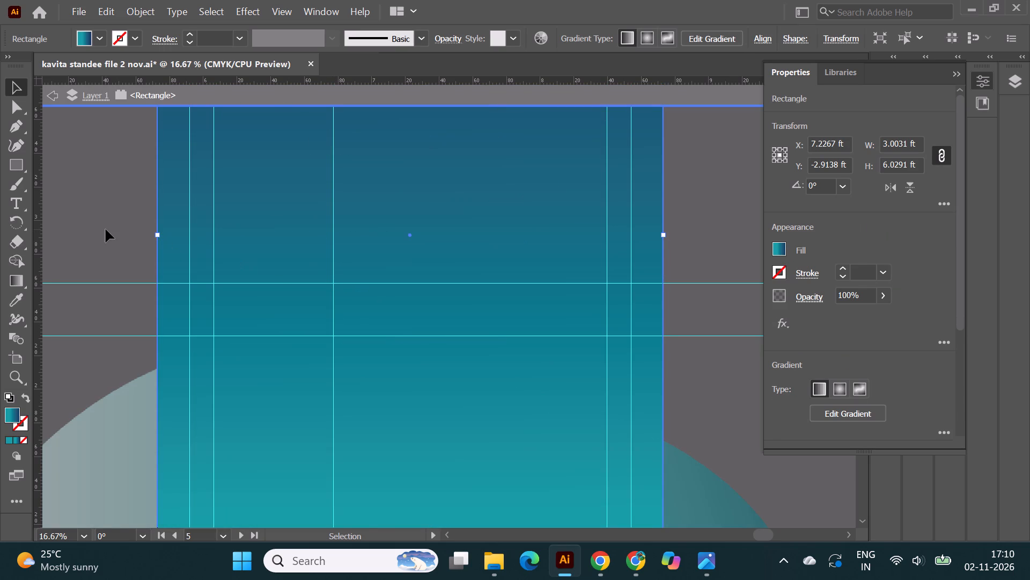
click(334, 272)
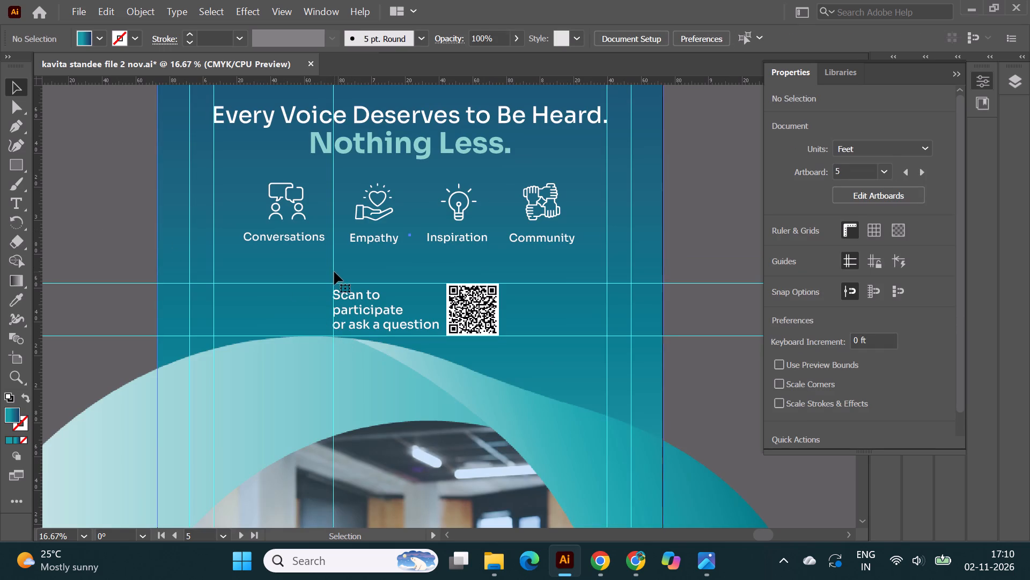
click(333, 270)
key(Delete)
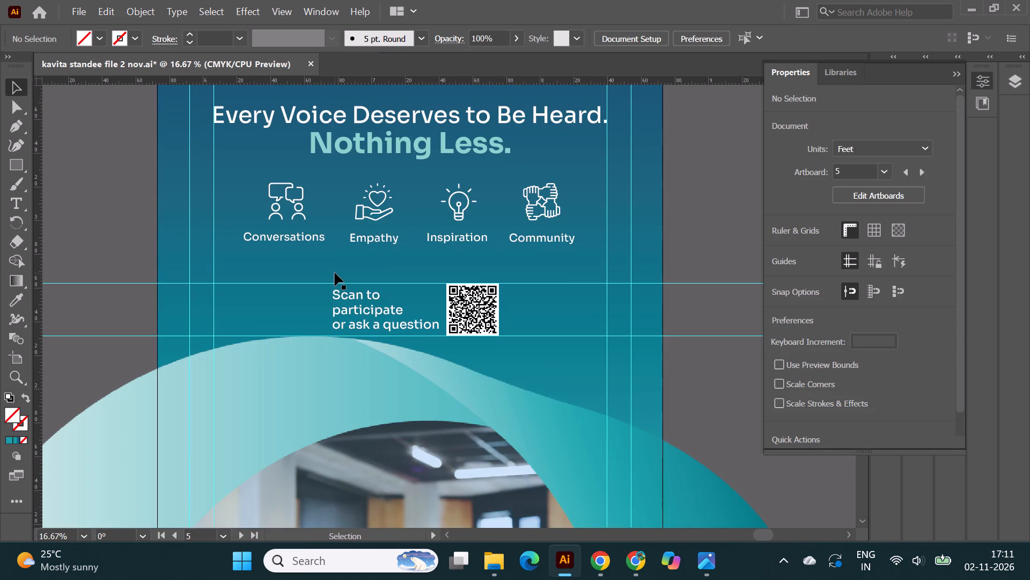
Draw a yellow-filled spacer rectangle about 1.04 ft wide from the artboard's left edge to the scan text.
click(14, 163)
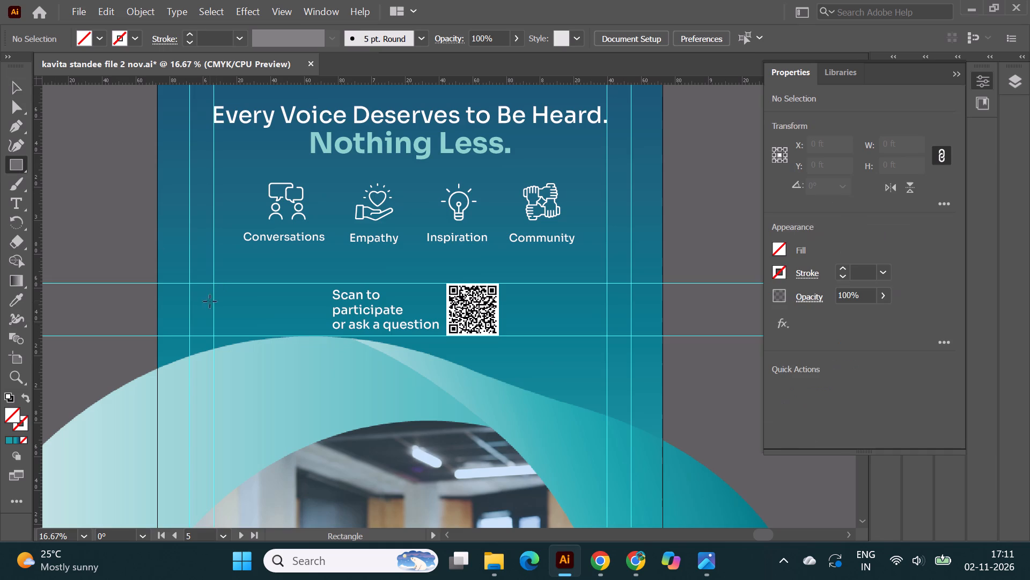
drag(158, 299, 271, 327)
drag(271, 327, 334, 333)
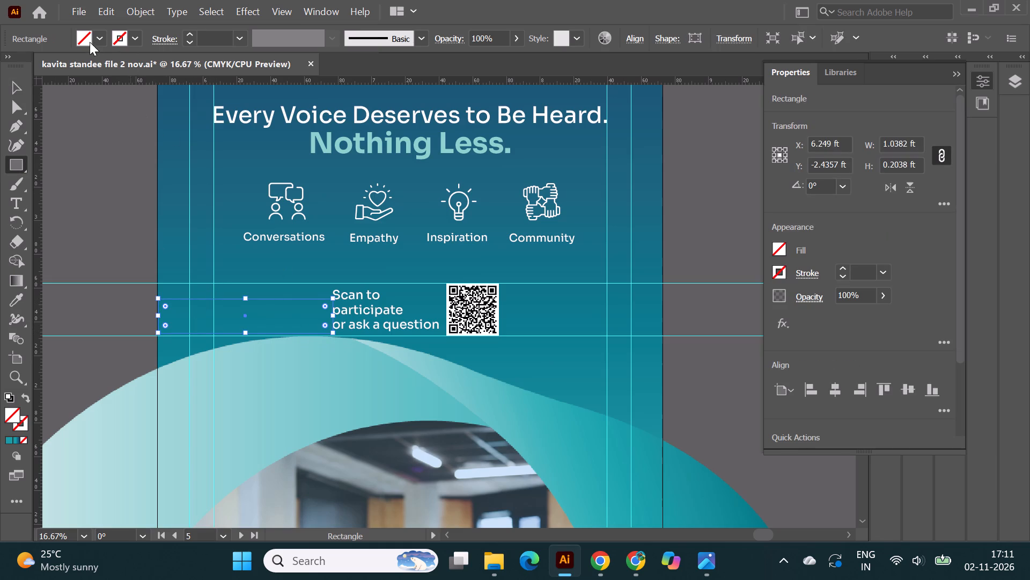
click(89, 37)
click(68, 64)
click(89, 181)
click(15, 83)
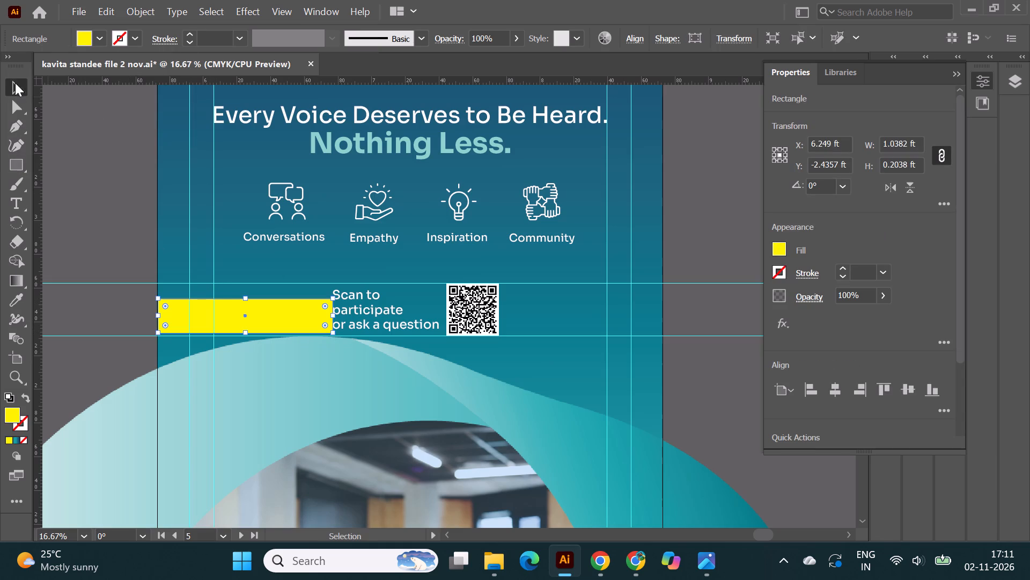
click(68, 144)
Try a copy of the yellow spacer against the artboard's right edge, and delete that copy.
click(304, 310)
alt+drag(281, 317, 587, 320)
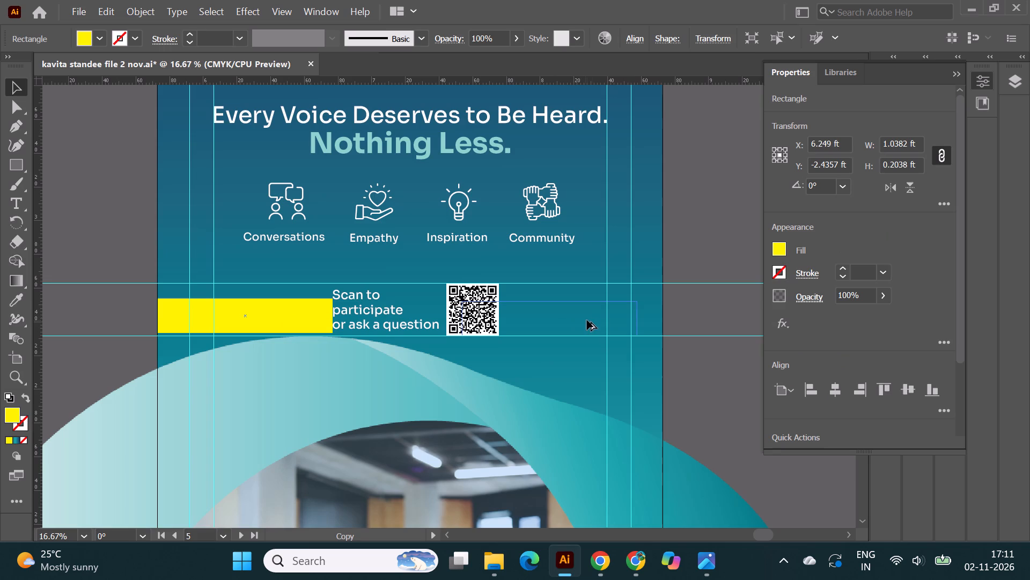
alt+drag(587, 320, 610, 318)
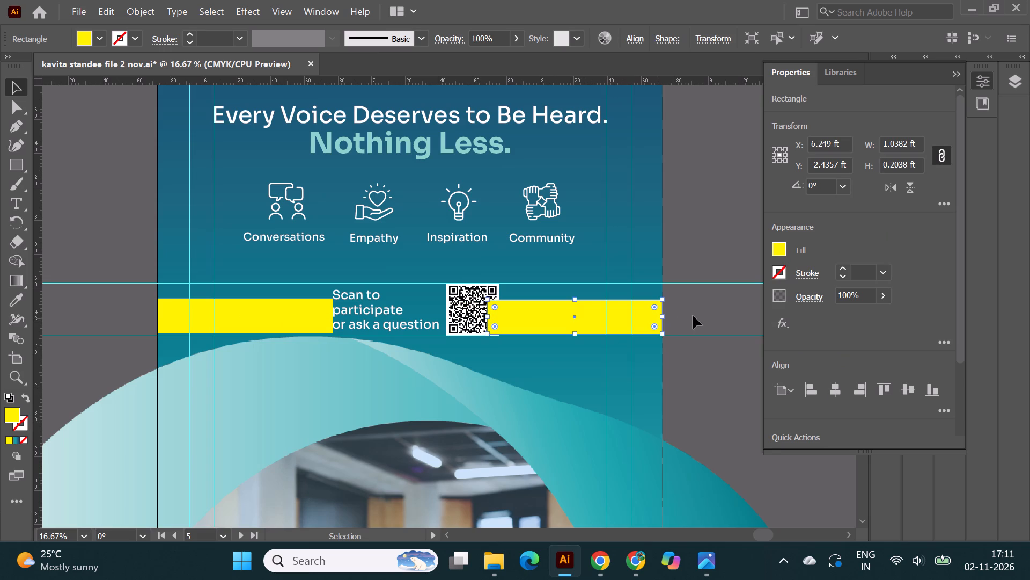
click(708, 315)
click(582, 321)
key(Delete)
Narrow the yellow spacer from its inner end to about 0.91 ft wide, leaving a gap before the scan text.
click(281, 308)
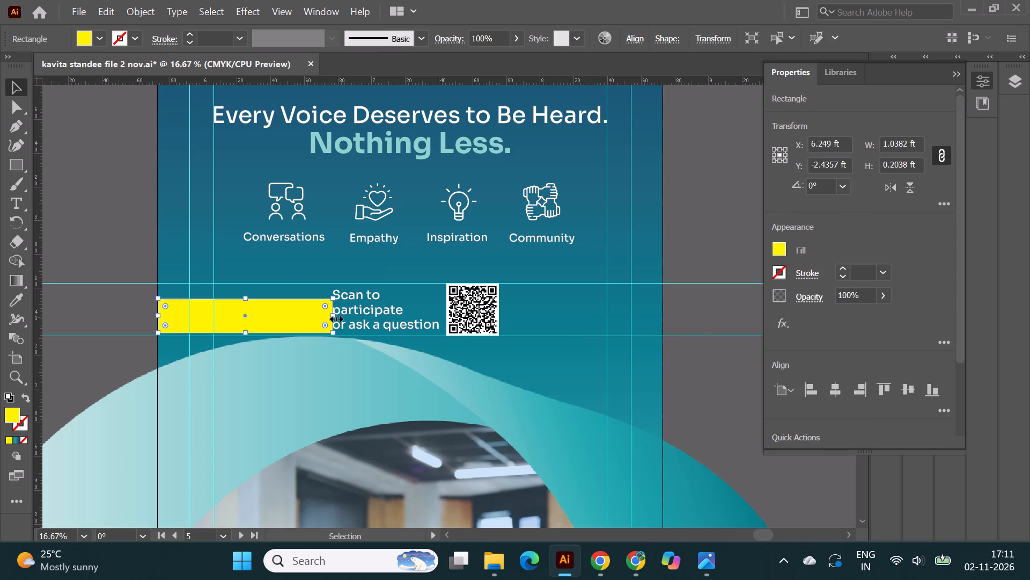
drag(335, 316, 318, 316)
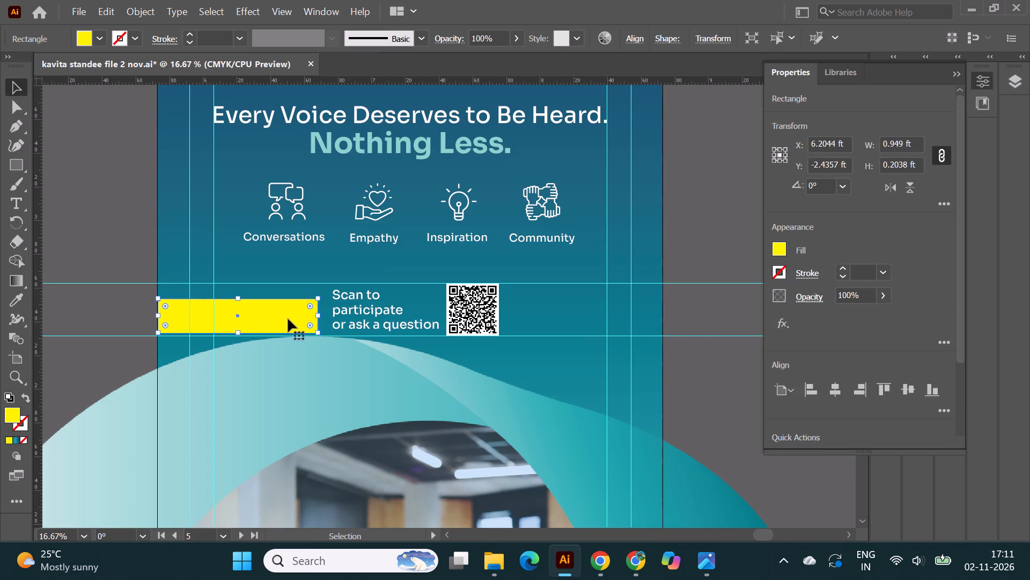
drag(319, 316, 312, 318)
click(82, 316)
Duplicate the narrowed yellow spacer beyond the QR code, with its outer end on the artboard's right edge.
click(267, 315)
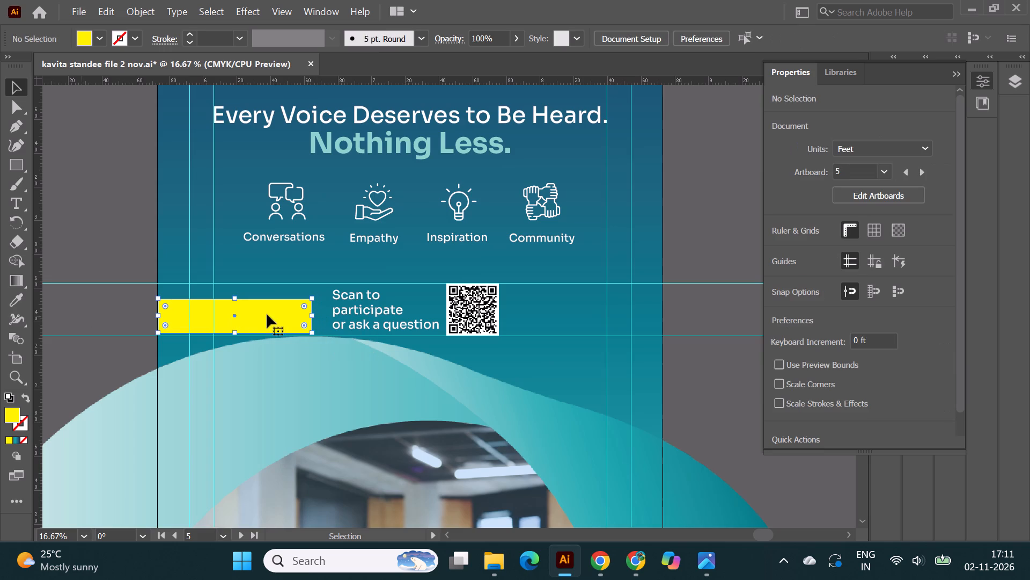
alt+drag(261, 314, 609, 312)
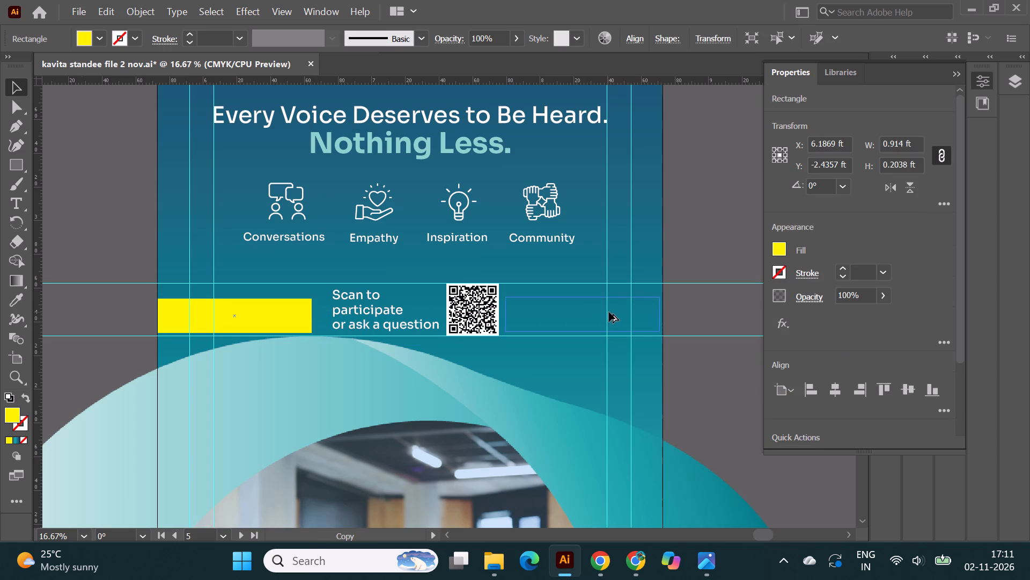
alt+drag(609, 312, 611, 312)
click(701, 316)
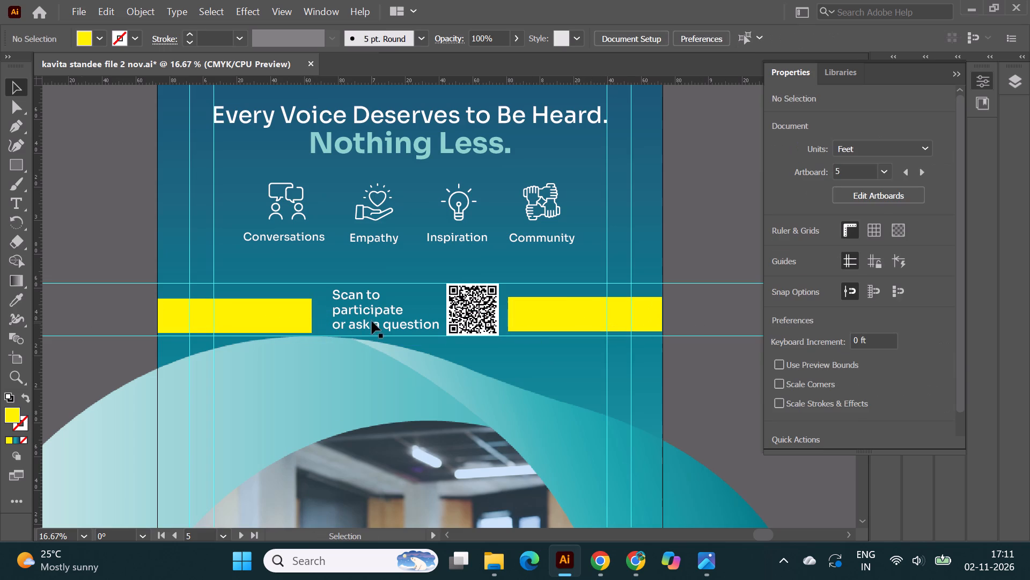
Move the scan text and QR code together to the left until the gaps to both yellow spacers are even.
click(372, 312)
shift+click(466, 313)
alt+scroll(444, 321, up, 1)
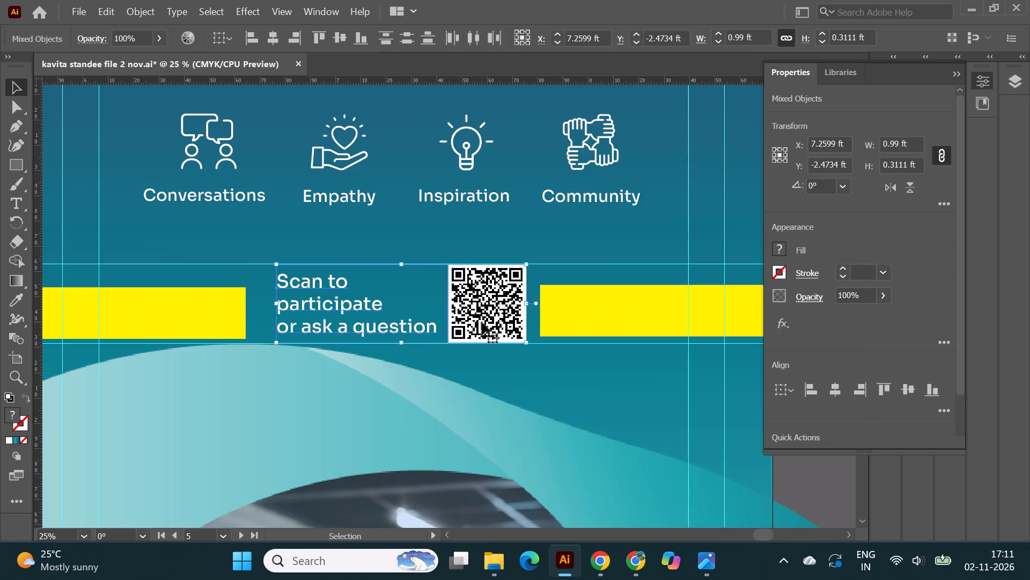
drag(482, 322, 477, 322)
click(480, 322)
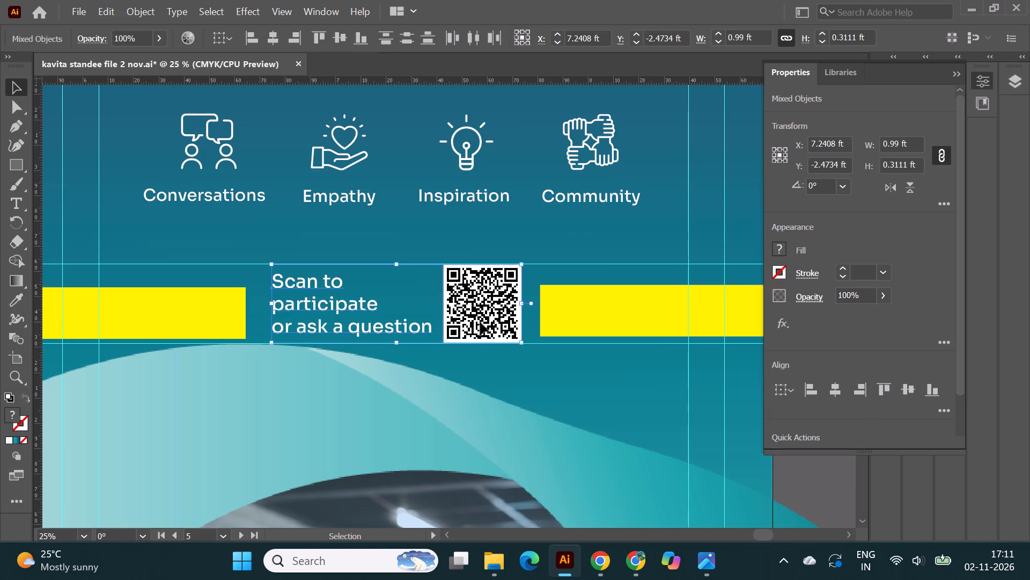
click(478, 322)
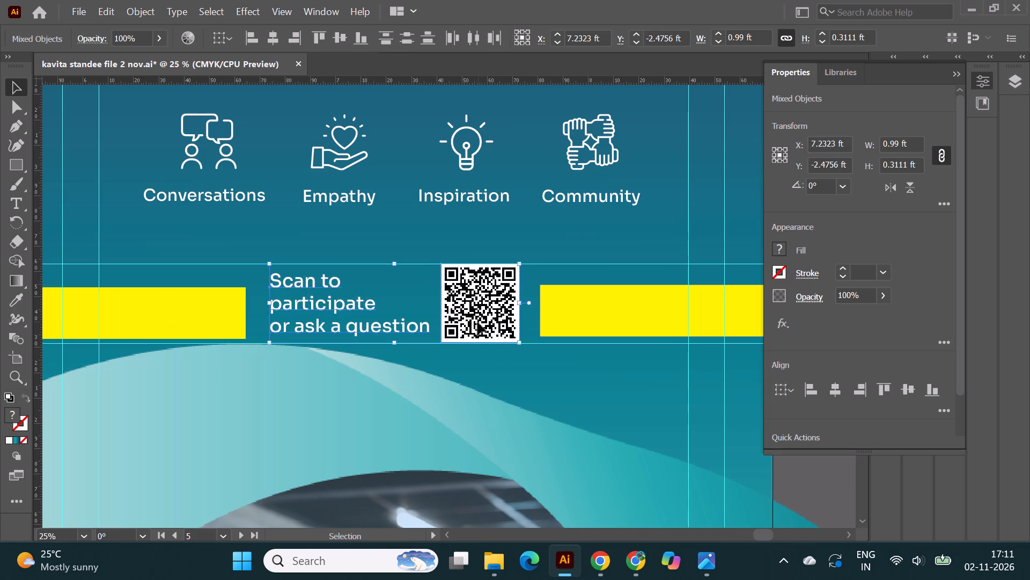
click(471, 316)
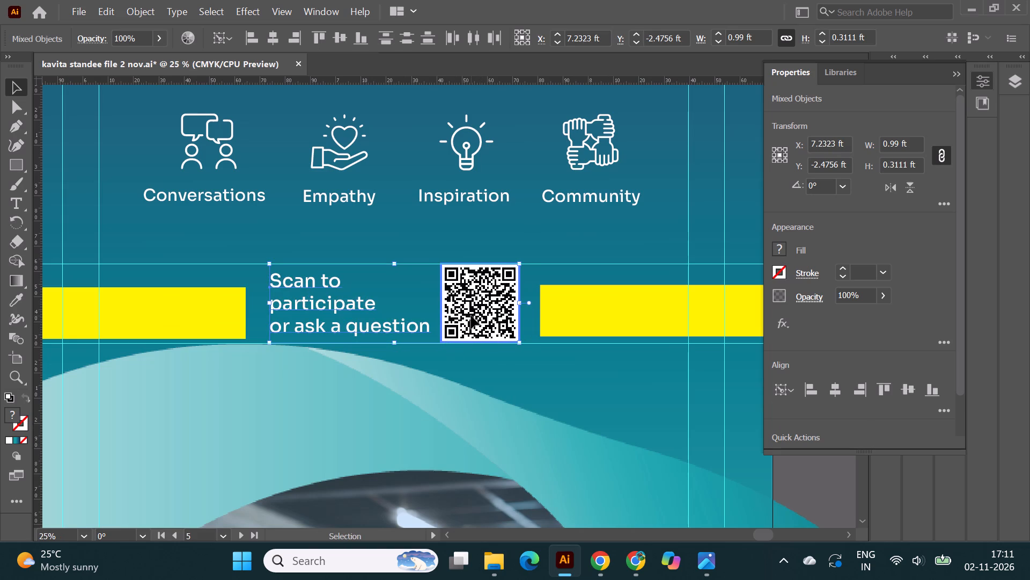
alt+scroll(464, 317, down, 2)
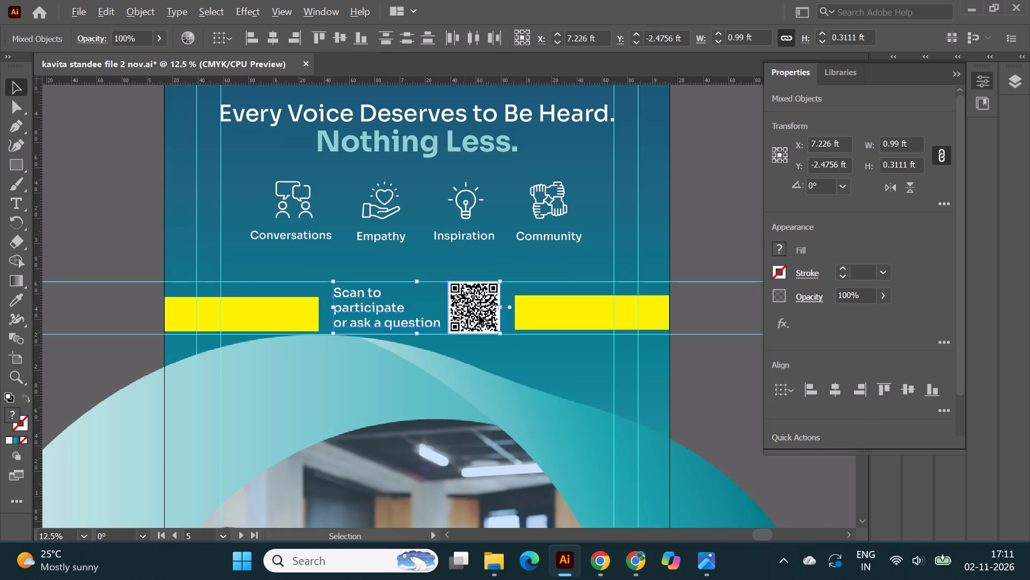
click(695, 241)
Delete both yellow spacer rectangles.
click(550, 310)
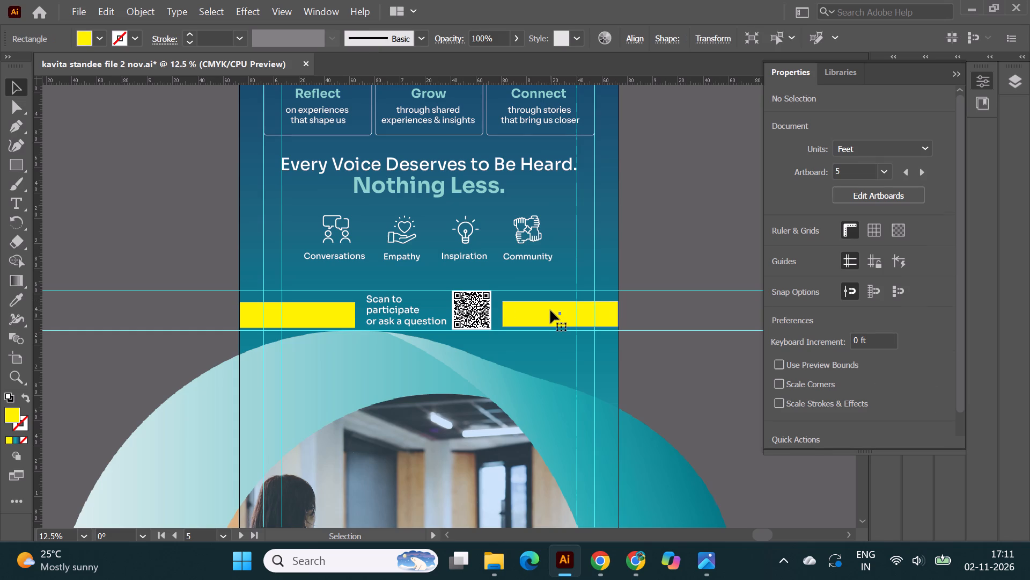
key(Delete)
click(305, 309)
key(Delete)
click(126, 219)
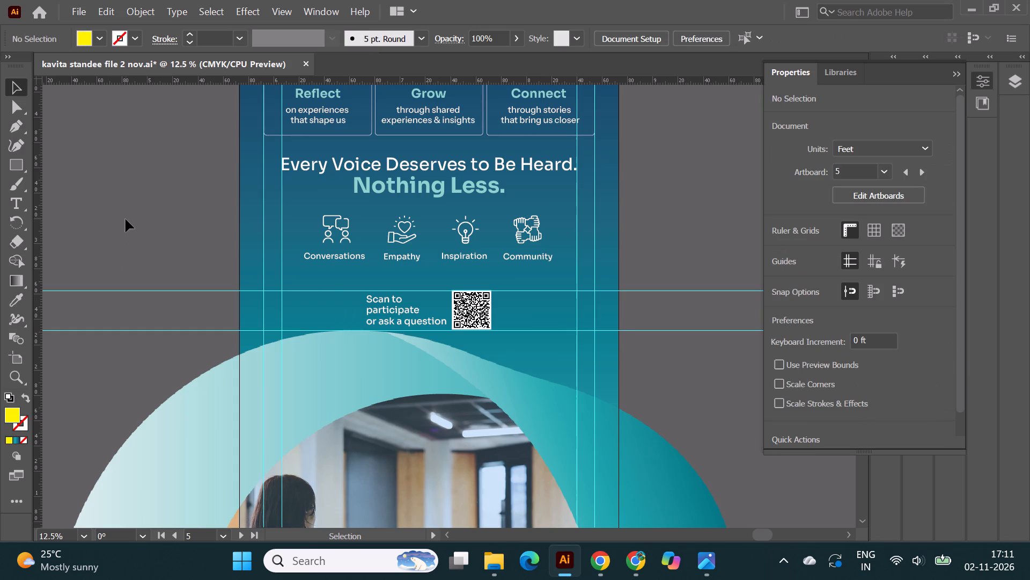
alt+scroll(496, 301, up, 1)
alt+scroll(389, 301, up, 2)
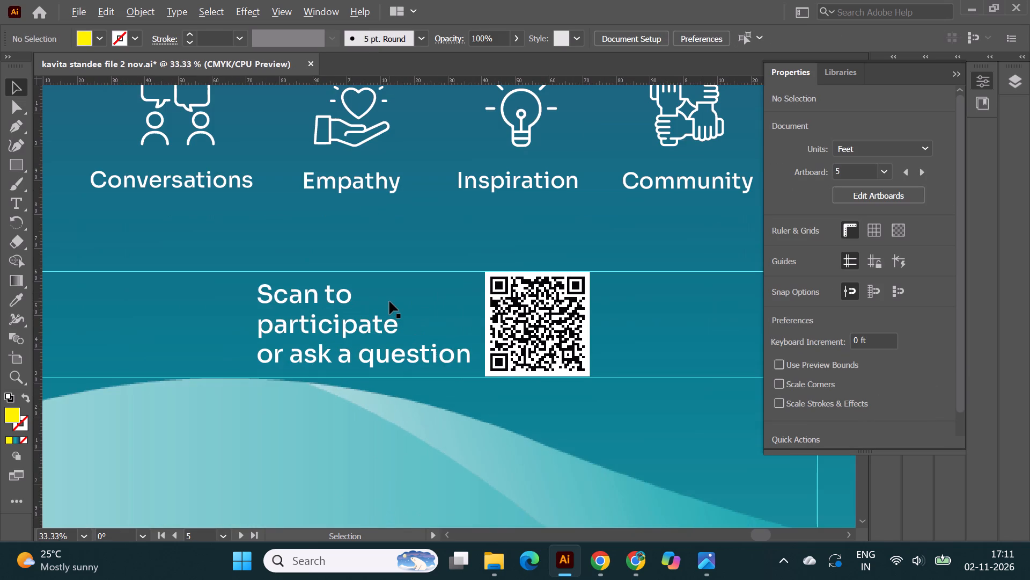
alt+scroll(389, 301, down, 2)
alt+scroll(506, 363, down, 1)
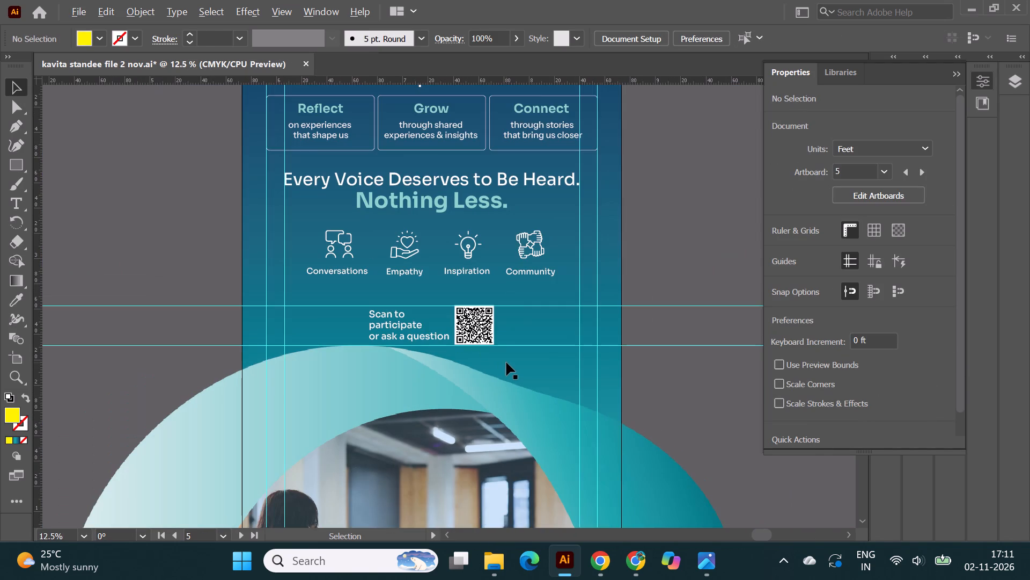
Open the Export for Screens settings for artboard 5.
click(79, 11)
click(149, 344)
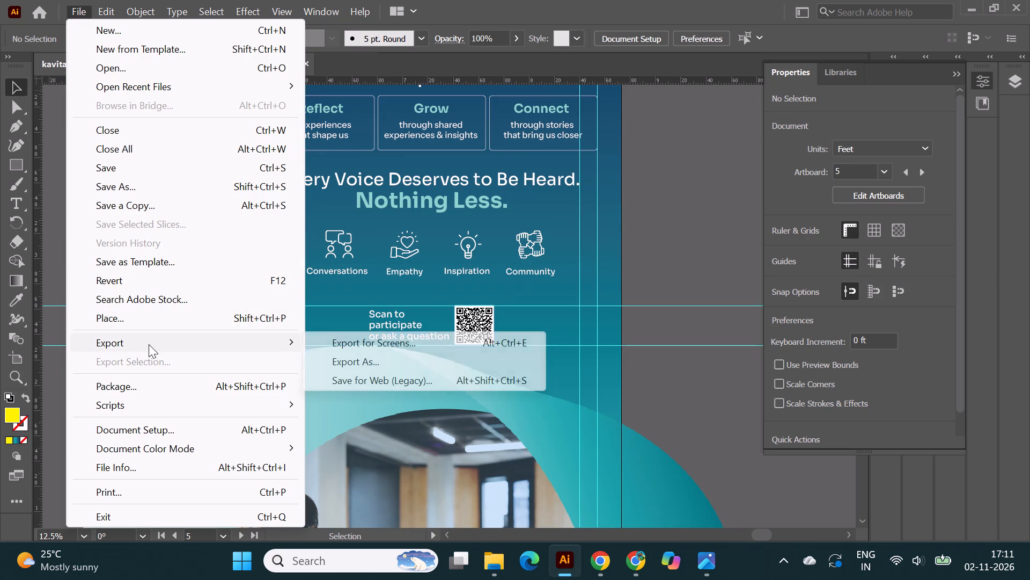
click(357, 342)
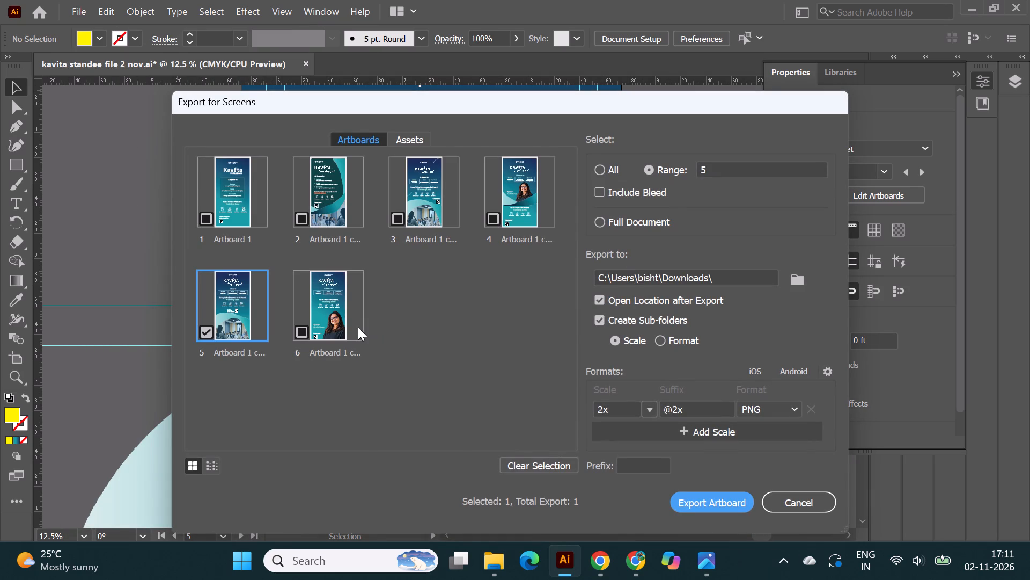
Export artboard 5 as a 2x PNG to the Downloads folder.
click(723, 501)
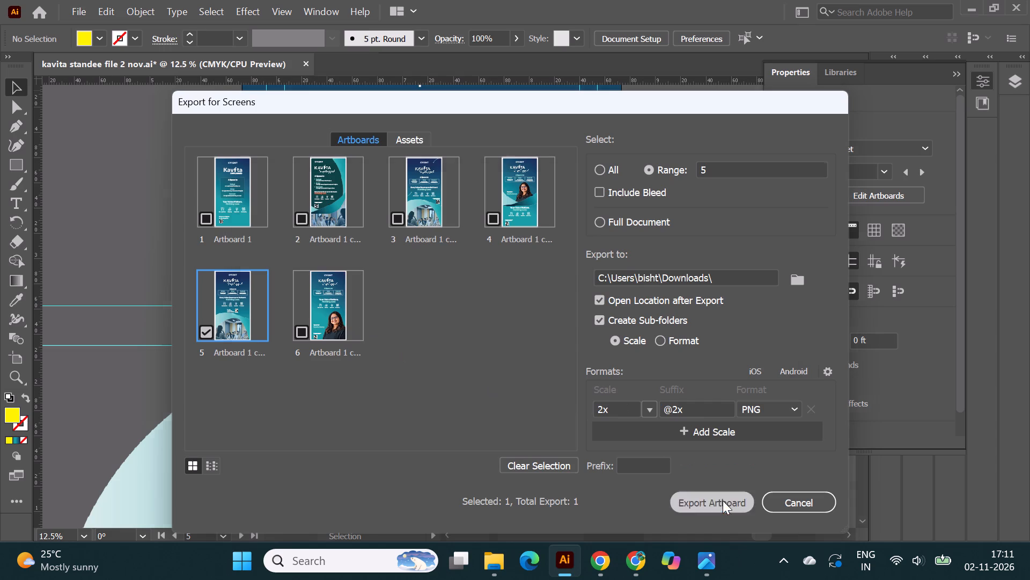
click(669, 334)
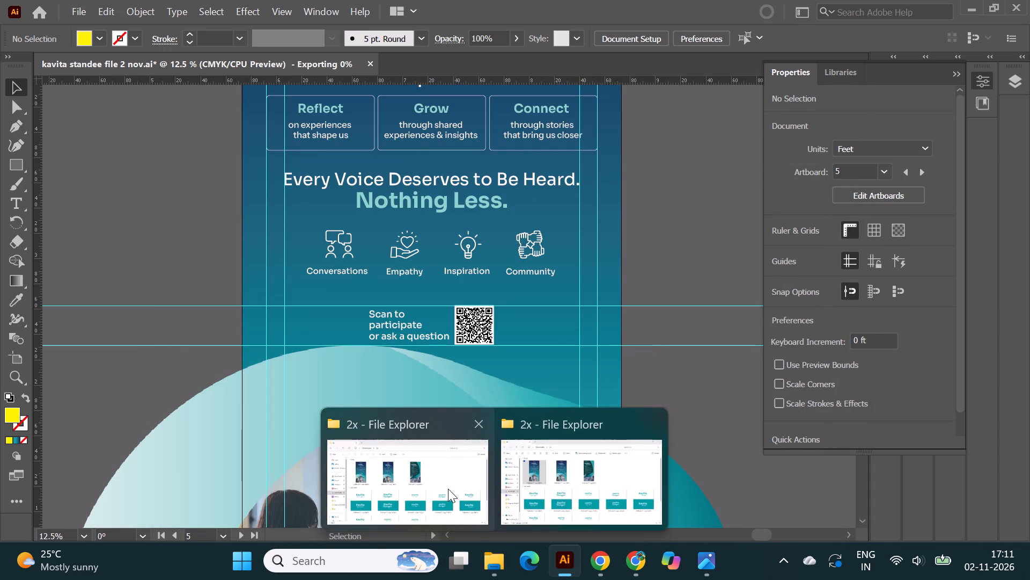
Switch to File Explorer, open the exported Artboard 1 copy 4@2x from the 2x folder in Downloads, and inspect the standee's scan text and QR code.
click(448, 489)
click(769, 207)
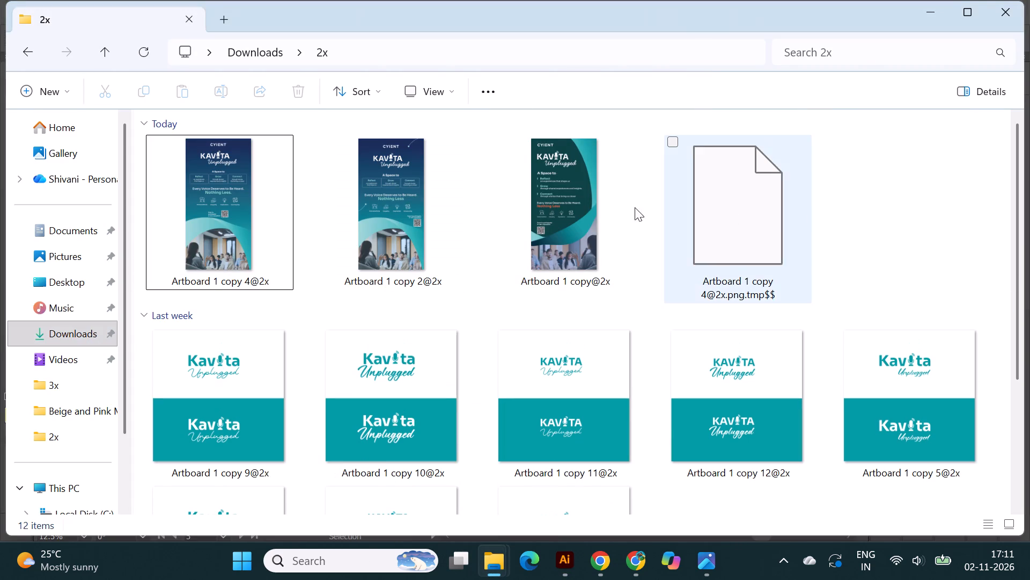
click(867, 244)
scroll(677, 304, up, 5)
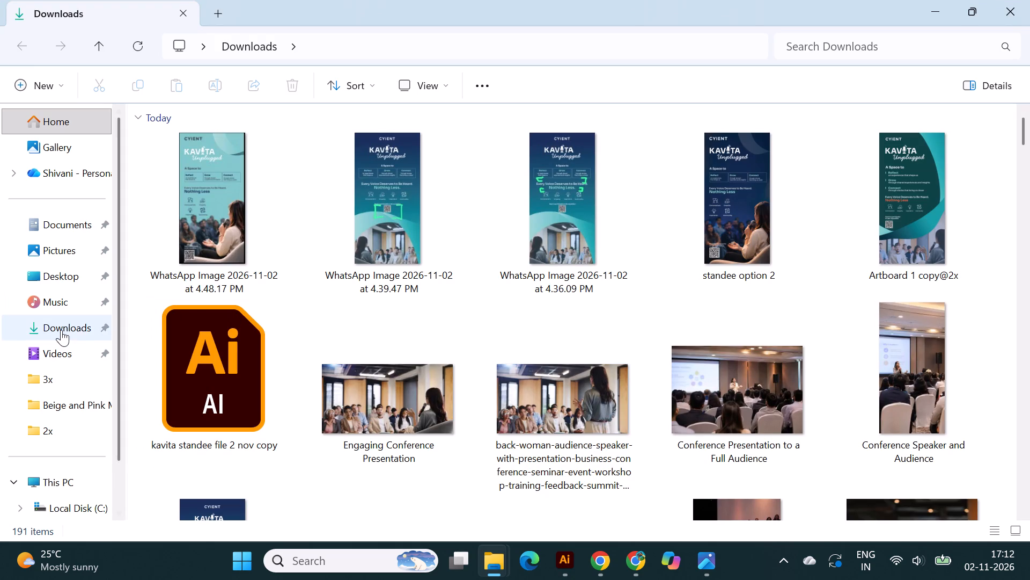
click(61, 330)
scroll(579, 356, up, 4)
scroll(579, 356, down, 3)
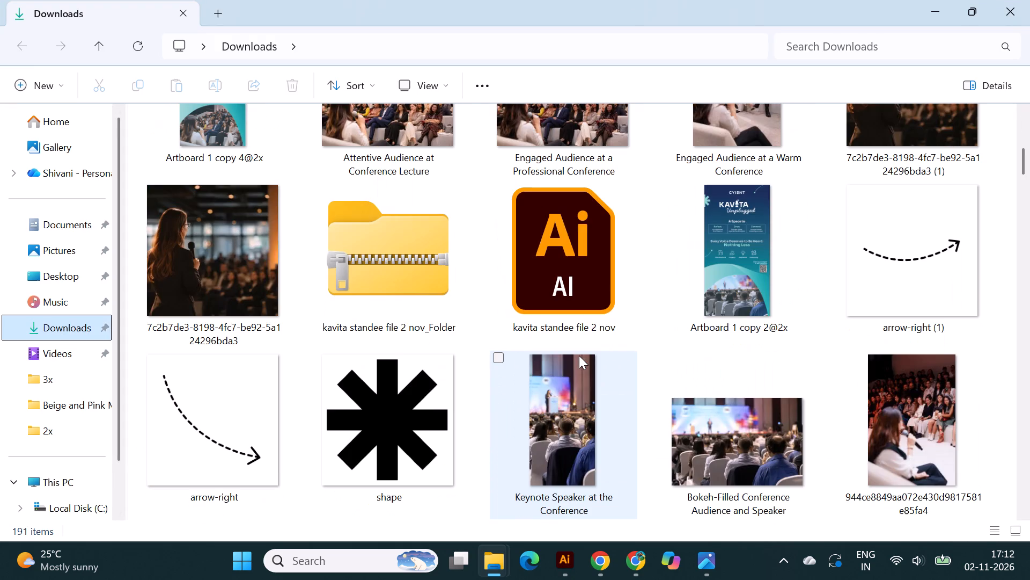
scroll(579, 356, down, 3)
scroll(688, 315, up, 1)
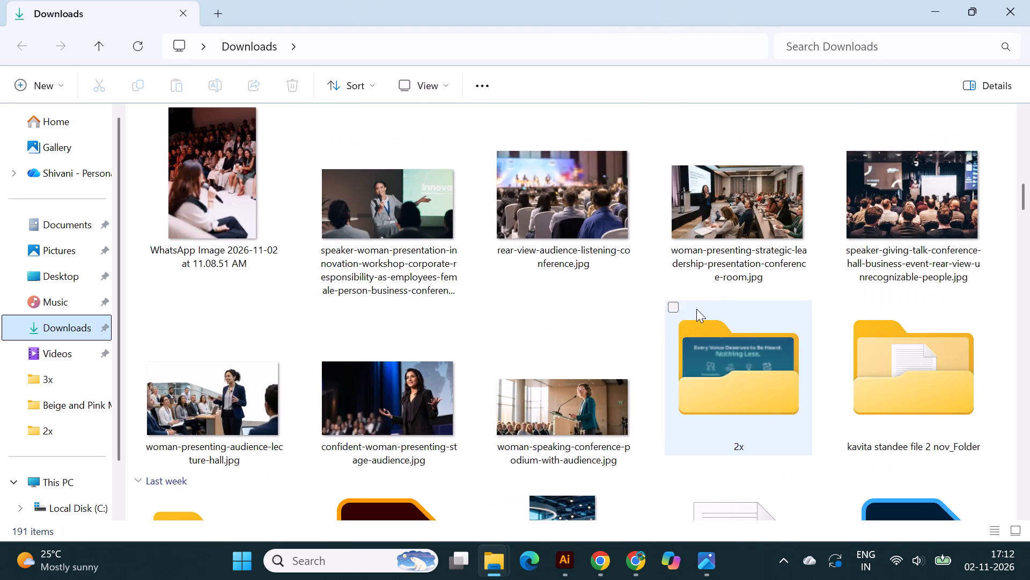
double_click(747, 354)
double_click(212, 189)
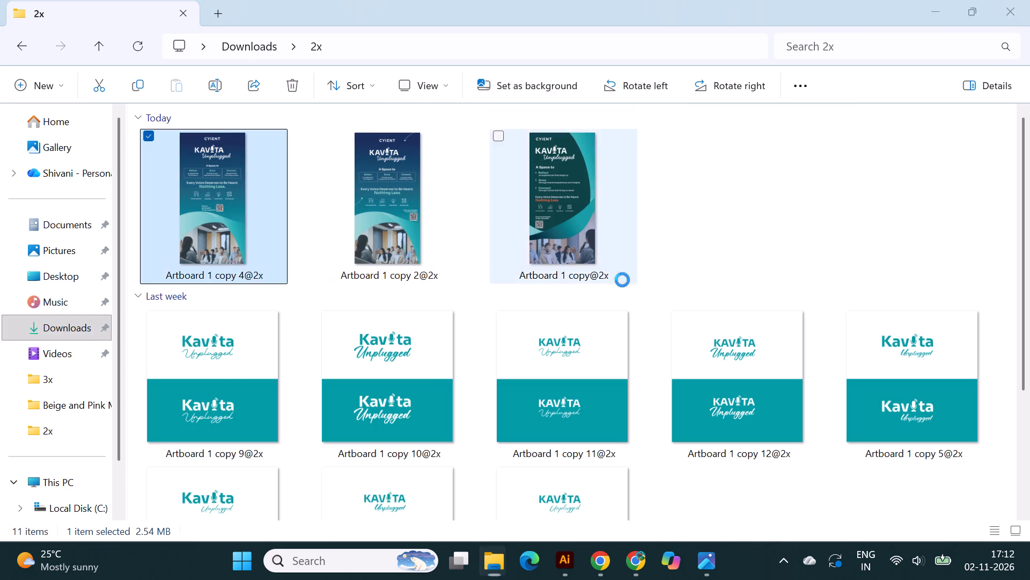
click(539, 284)
scroll(536, 311, up, 9)
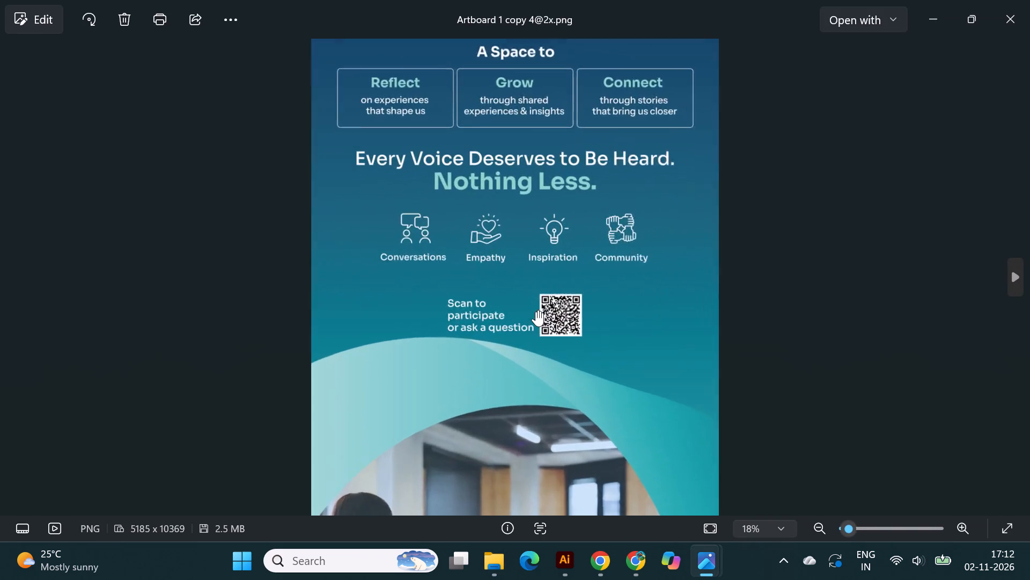
scroll(454, 371, down, 20)
scroll(454, 371, down, 5)
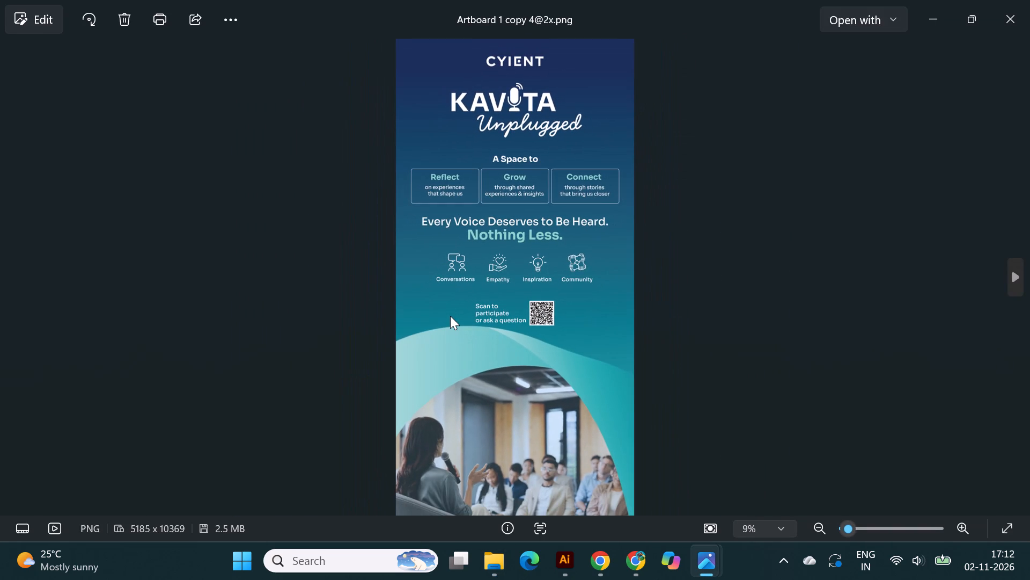
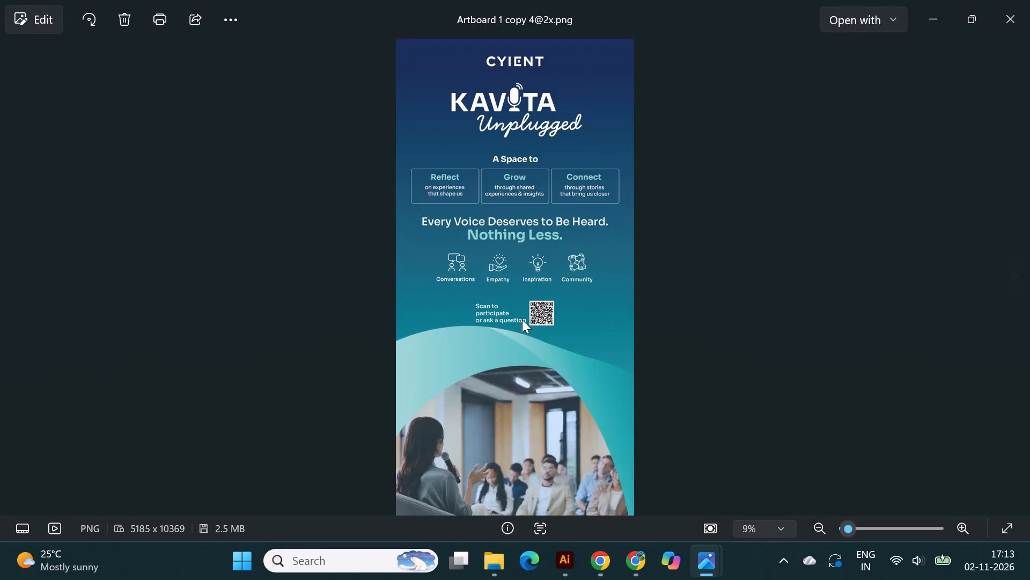
scroll(522, 320, up, 5)
scroll(522, 320, down, 13)
scroll(522, 318, up, 12)
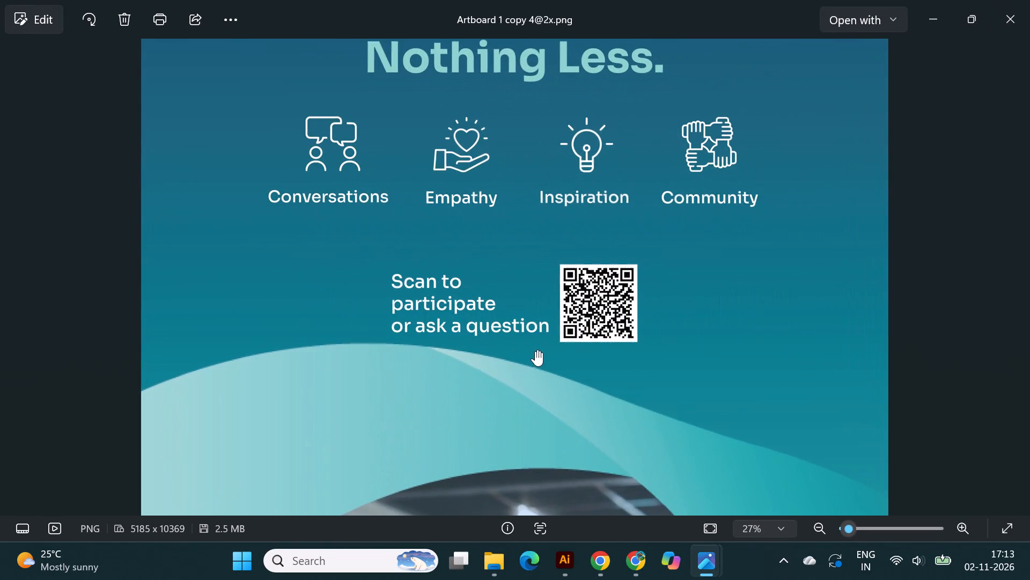
scroll(504, 330, down, 15)
scroll(503, 329, down, 6)
click(729, 337)
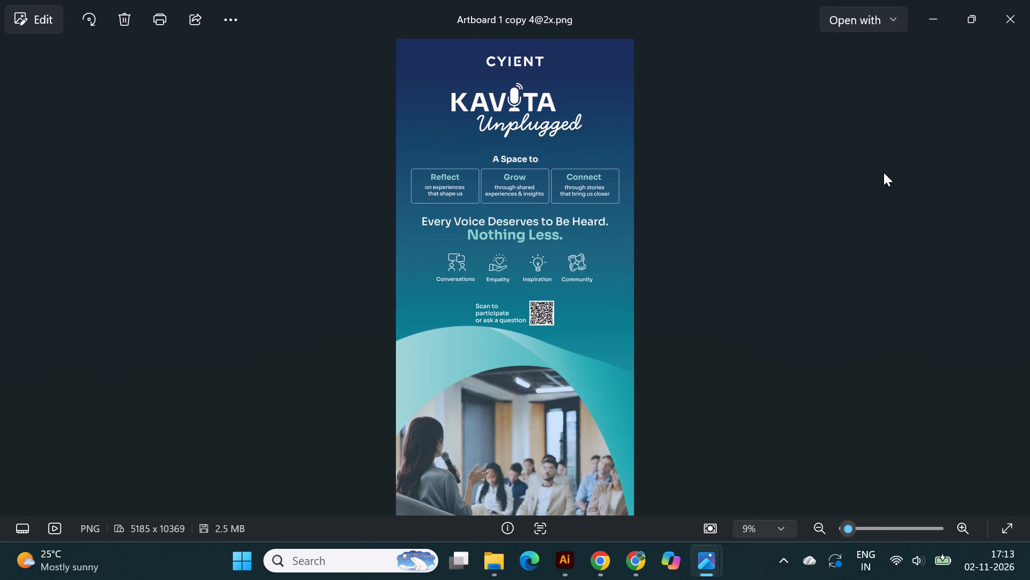
click(1016, 16)
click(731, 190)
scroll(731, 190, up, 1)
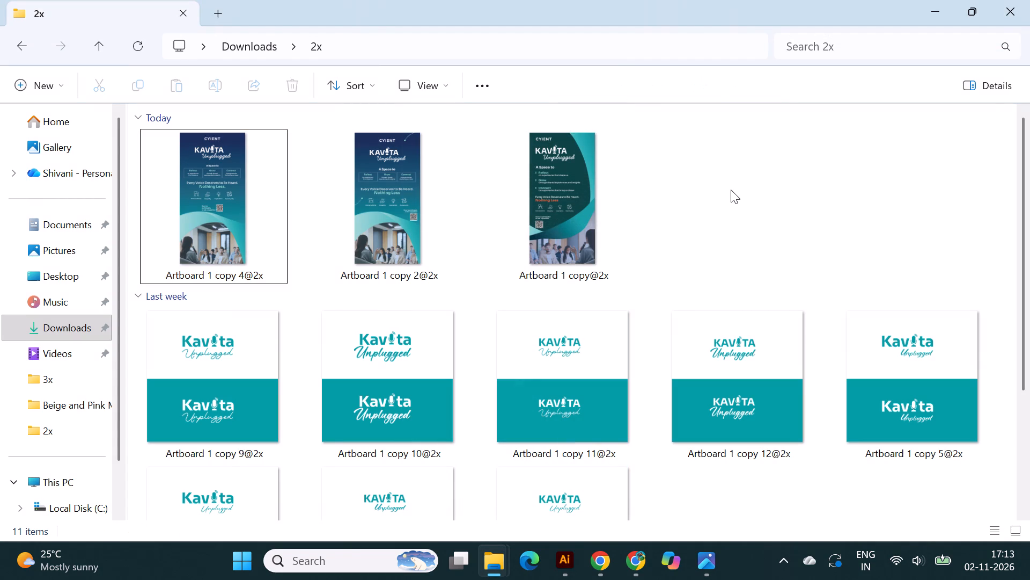
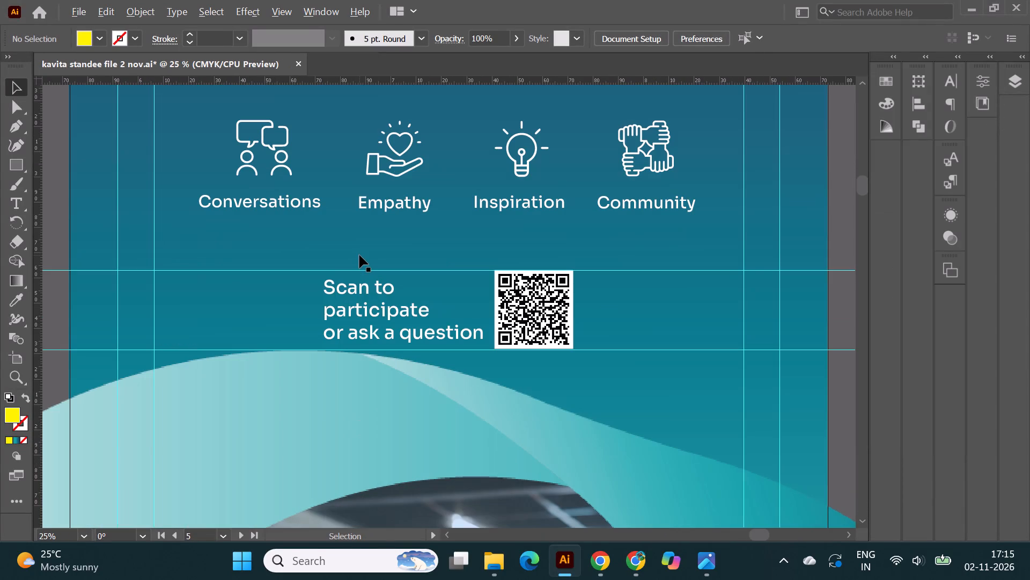
Examine the scan text and QR code placement on the artboard 5 standee, up close and beside the neighbouring version.
alt+scroll(391, 322, down, 4)
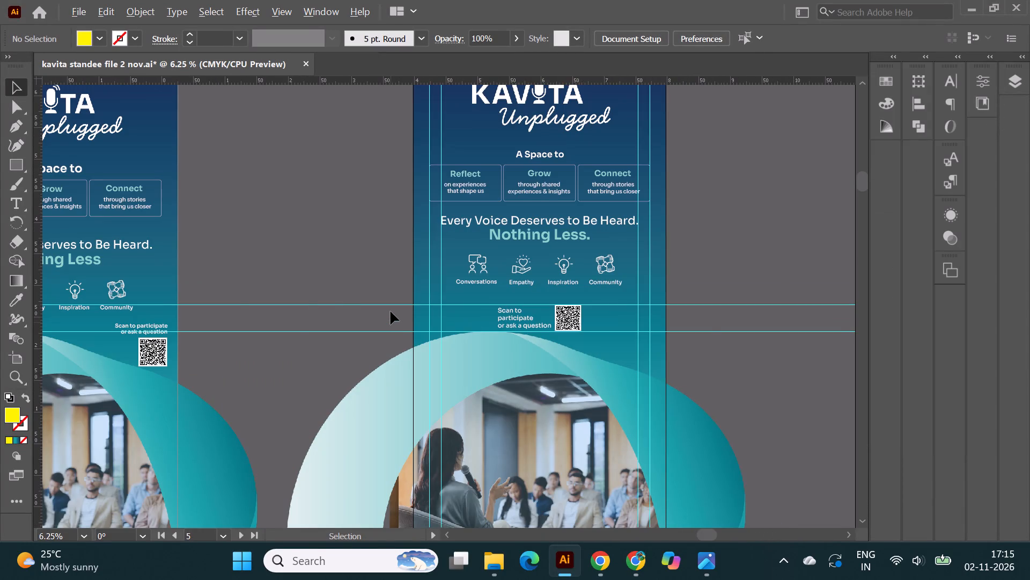
scroll(803, 339, up, 1)
alt+scroll(803, 339, up, 1)
alt+scroll(722, 331, up, 1)
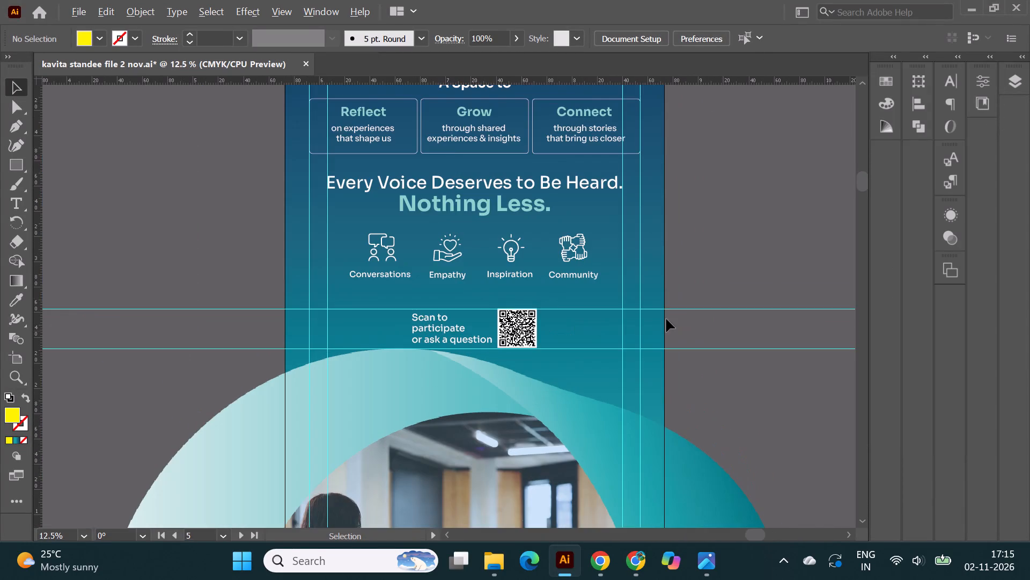
alt+scroll(506, 298, up, 3)
alt+scroll(433, 288, down, 3)
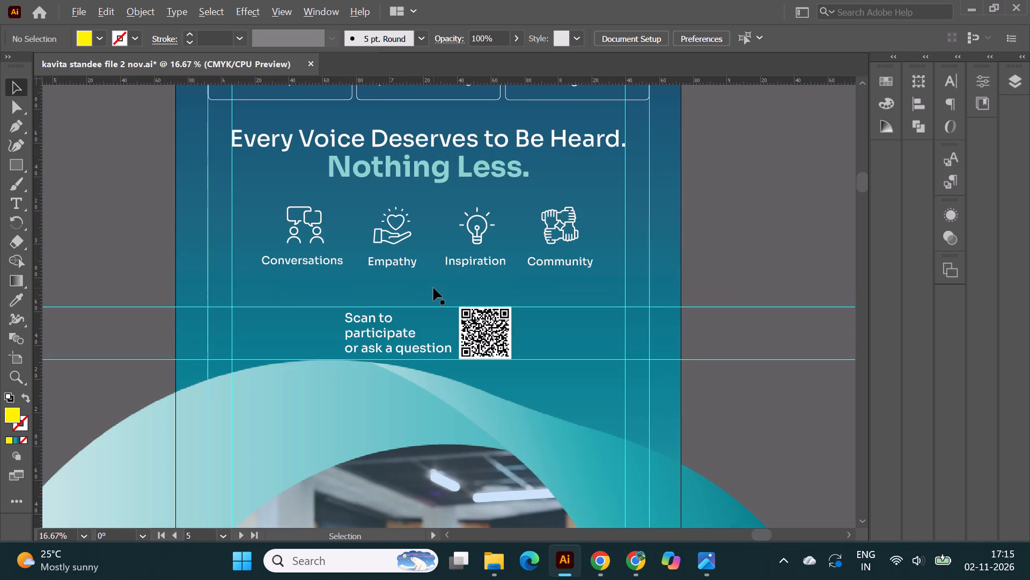
alt+scroll(433, 288, down, 1)
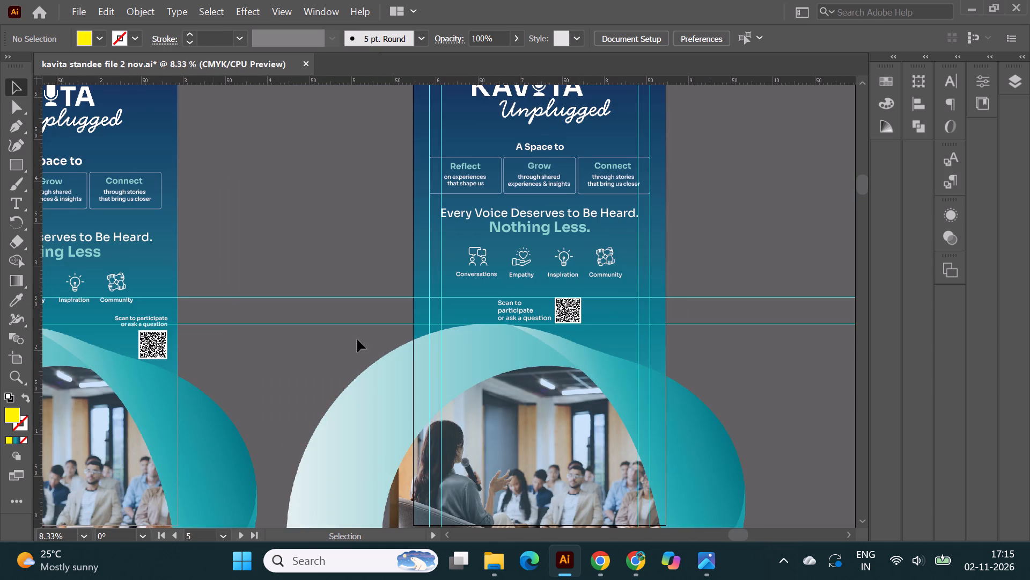
Close the three open File Explorer windows showing the 2x folder.
click(480, 561)
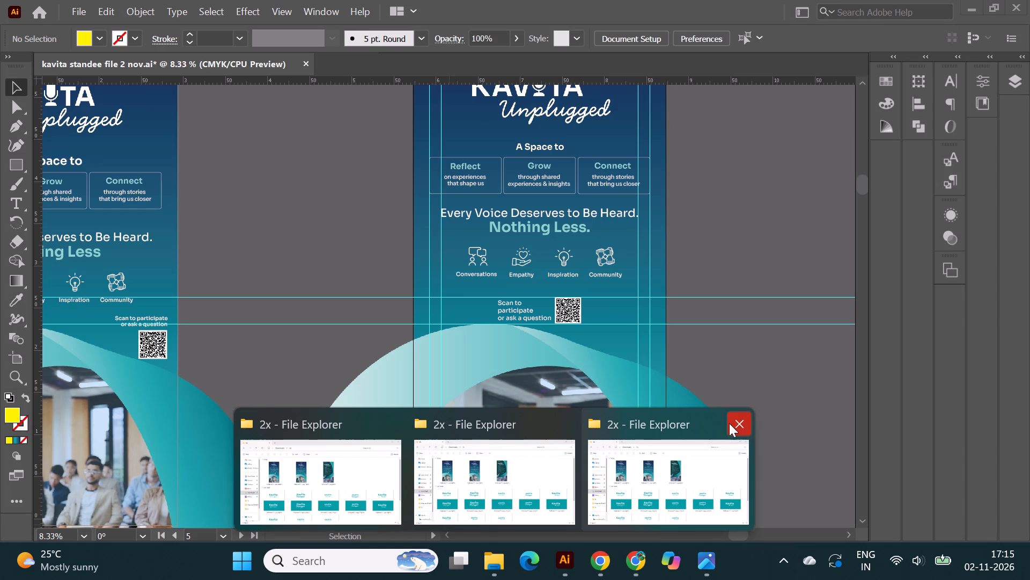
click(729, 423)
click(654, 422)
click(569, 422)
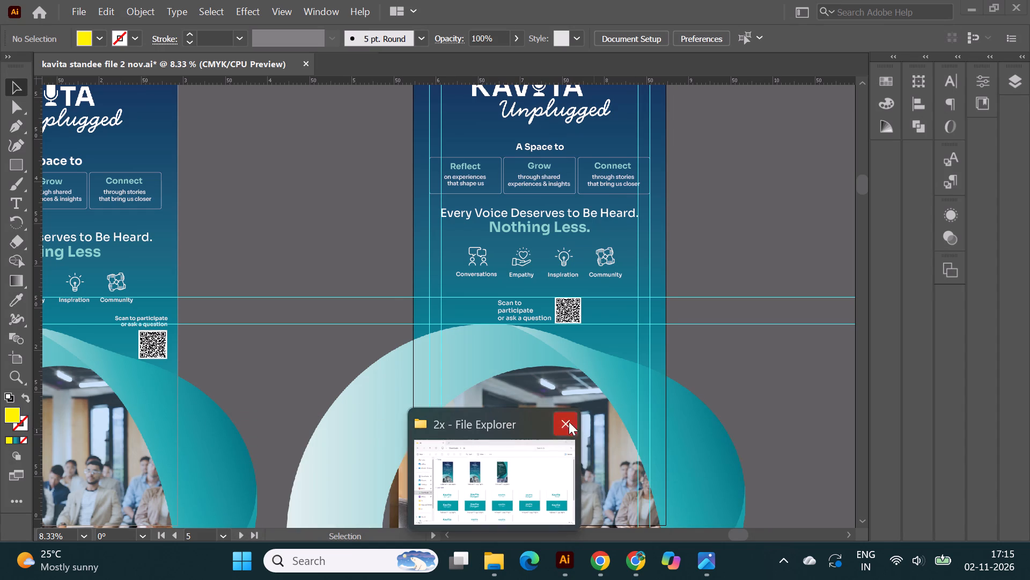
Delete the Artboard 1 copy 5 artboard and its speaker-portrait standee artwork without the ring, in the lower middle of the canvas.
click(356, 235)
alt+scroll(610, 350, down, 1)
alt+scroll(457, 351, down, 1)
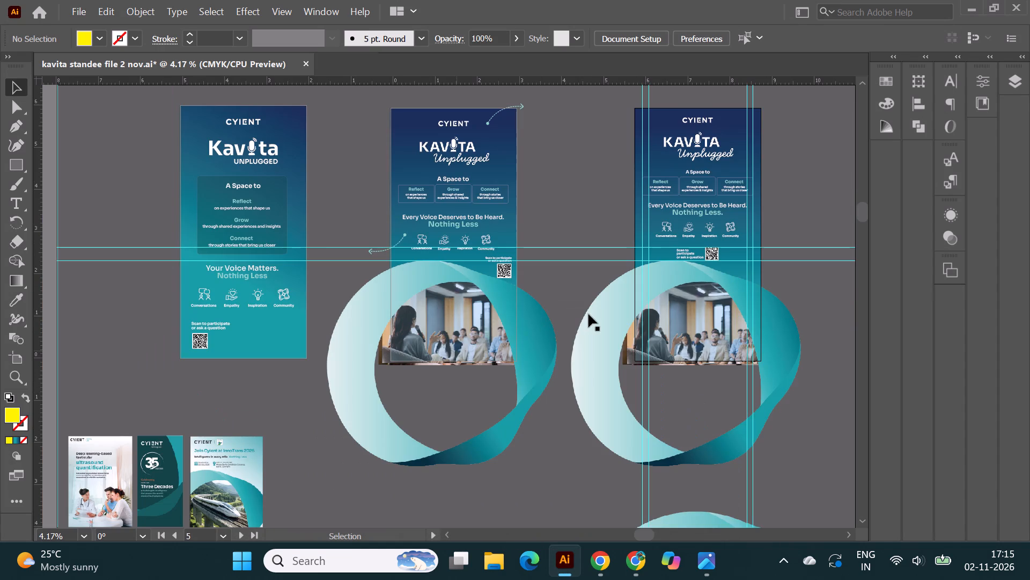
alt+scroll(391, 289, down, 3)
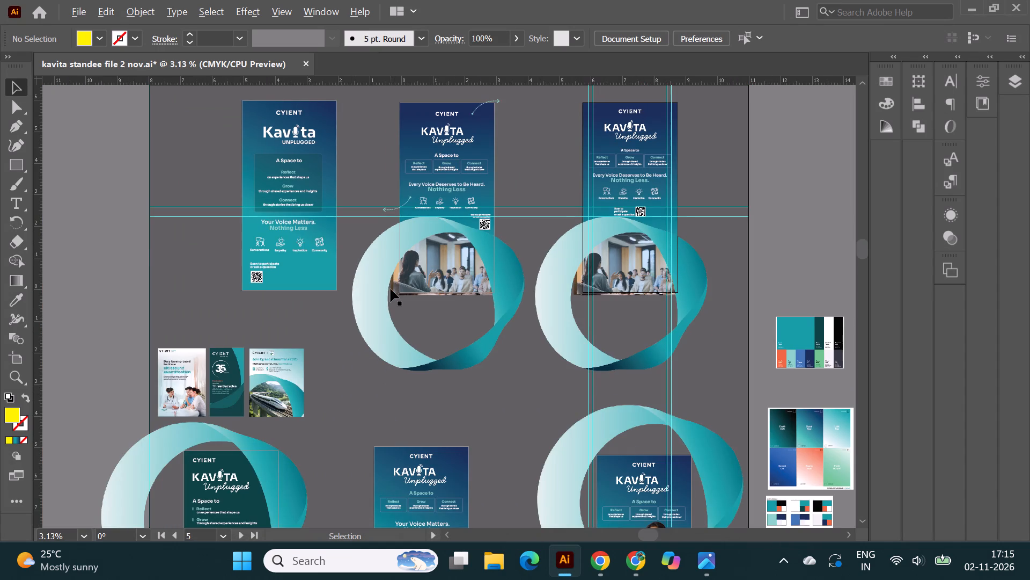
scroll(391, 289, down, 10)
click(21, 359)
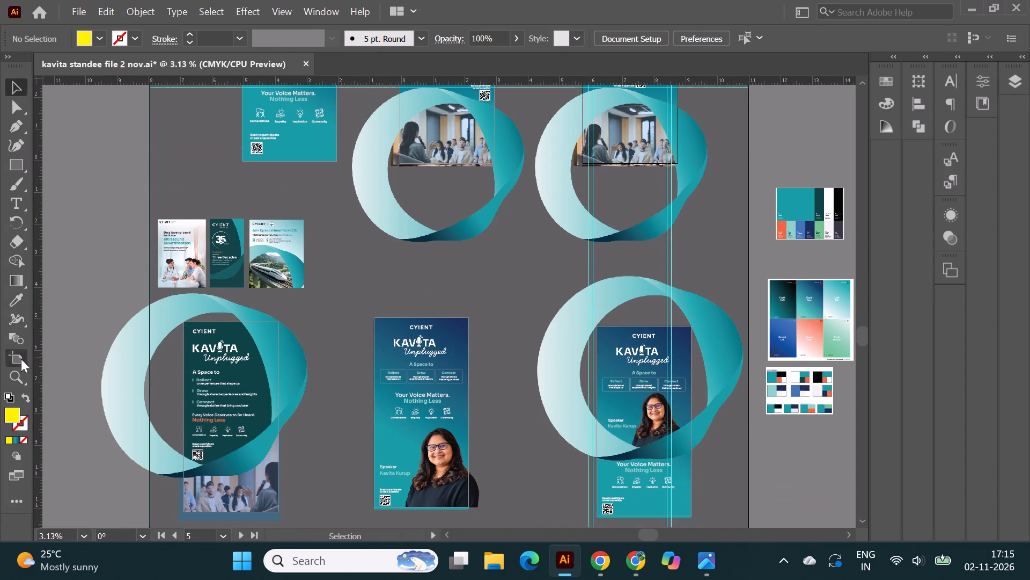
click(431, 326)
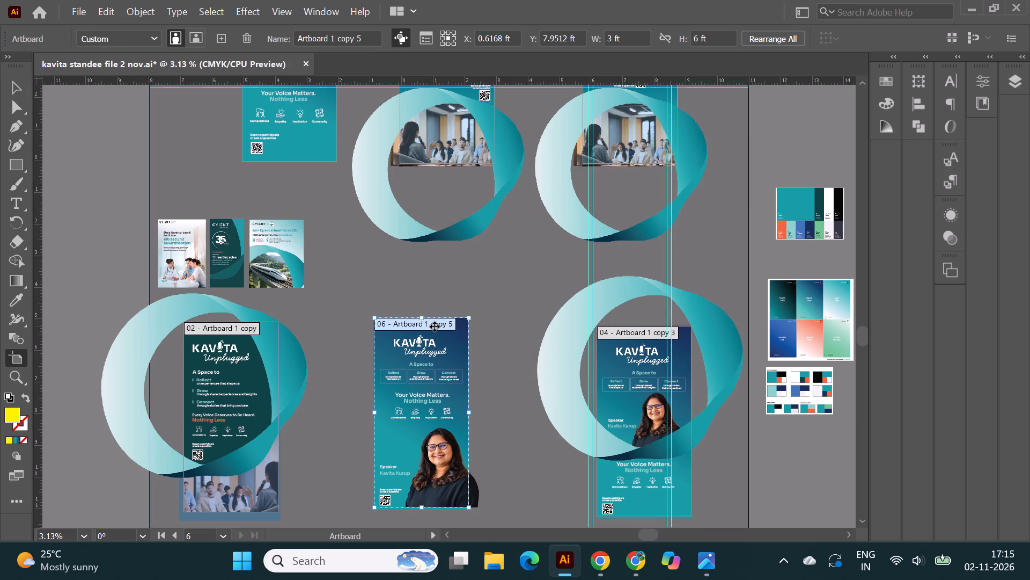
key(Delete)
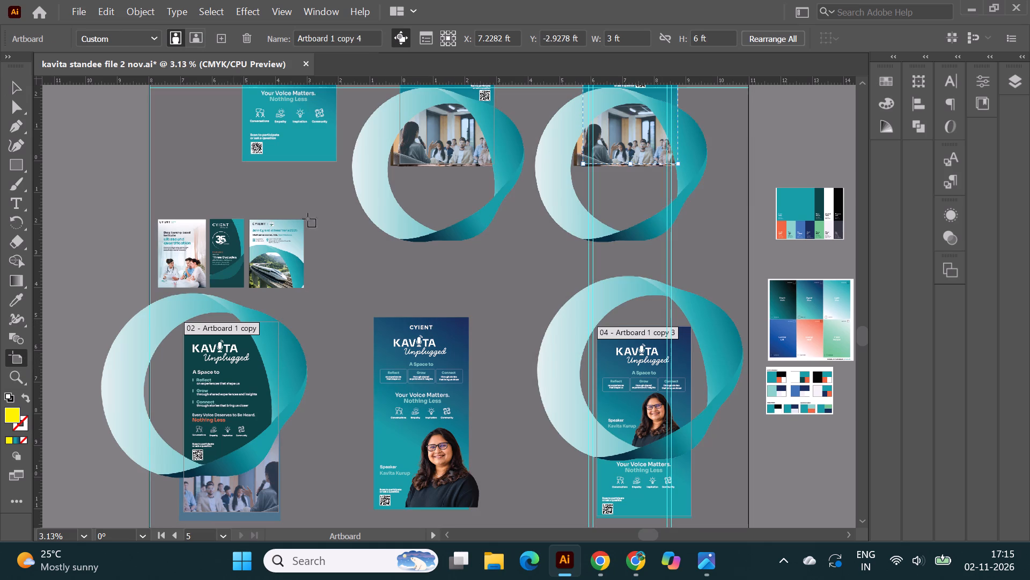
click(27, 92)
click(348, 282)
drag(362, 318, 450, 434)
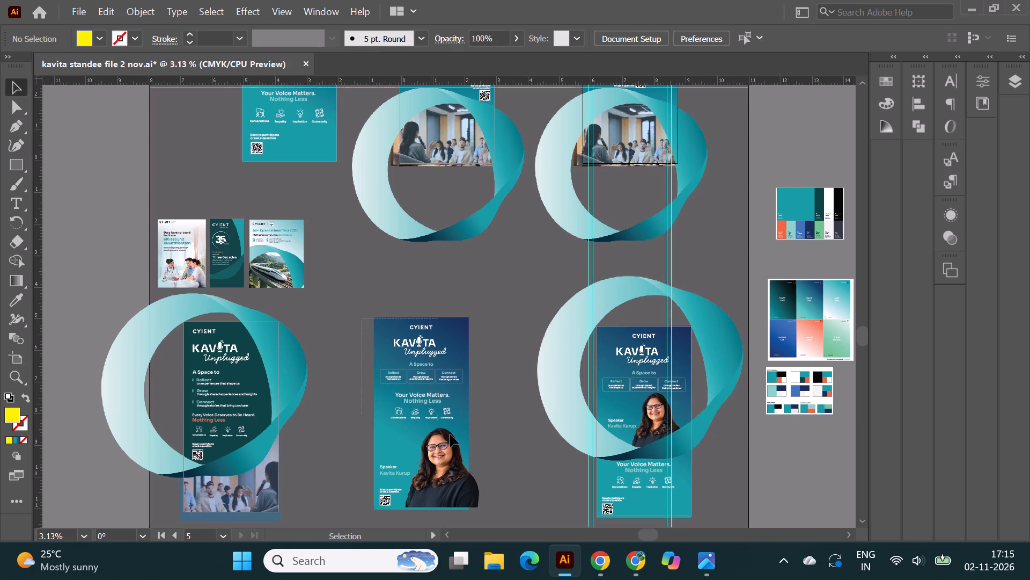
drag(450, 434, 502, 538)
key(Delete)
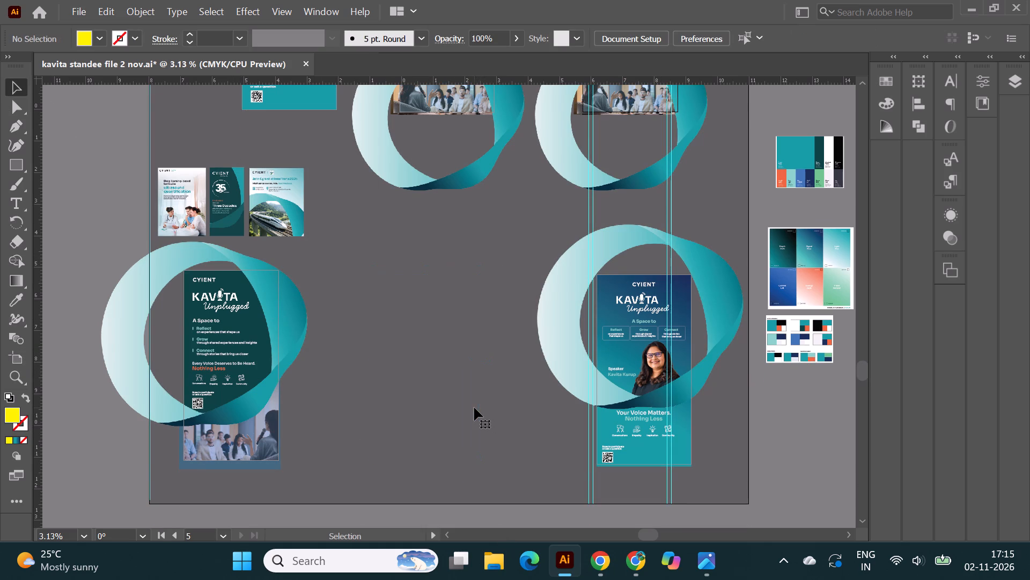
Delete the original Artboard 1 and its standee artwork with the "Your Voice Matters." headline.
scroll(474, 408, up, 10)
click(418, 450)
scroll(401, 412, up, 8)
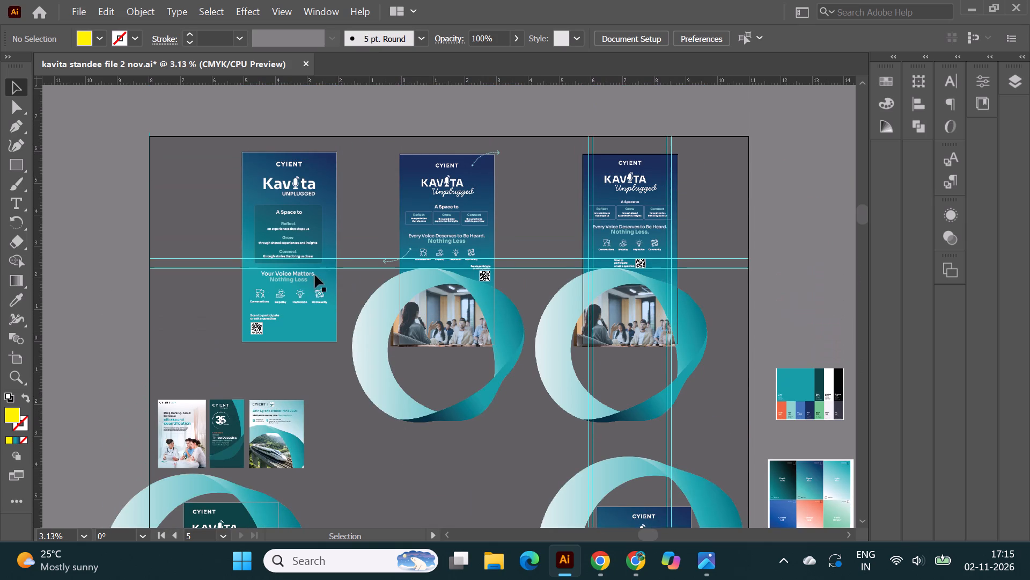
click(23, 360)
click(259, 158)
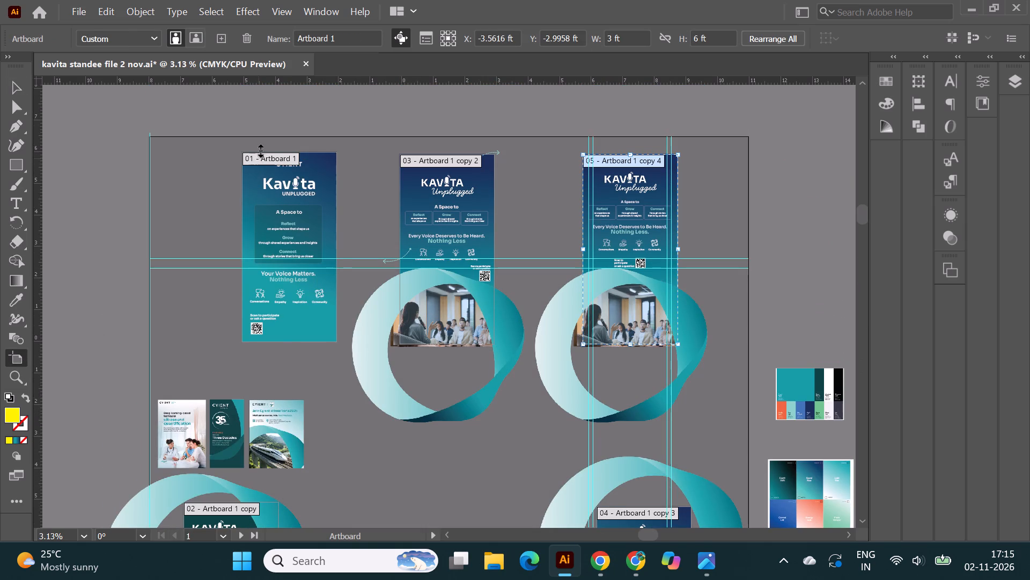
key(Delete)
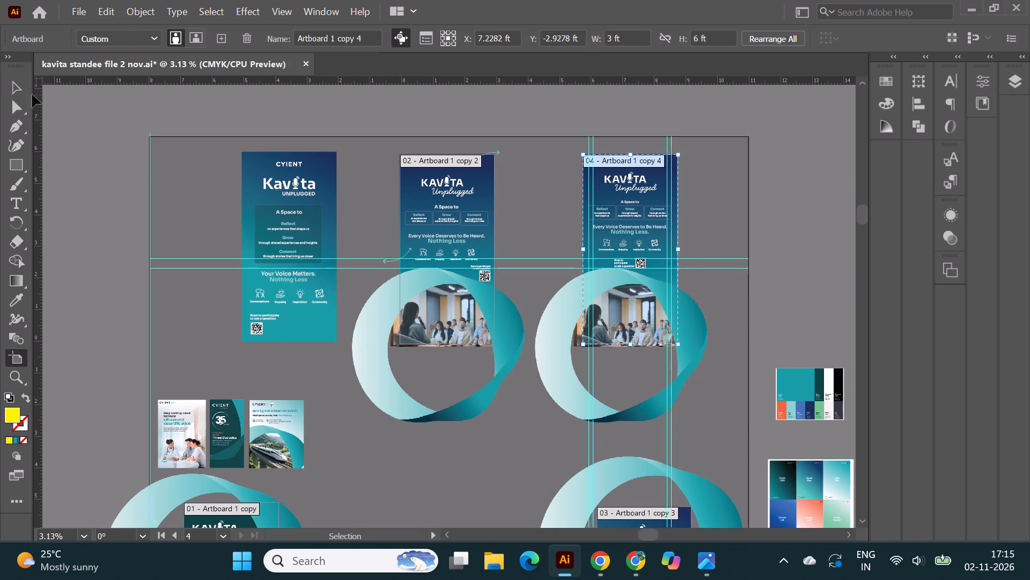
click(20, 89)
click(196, 195)
drag(212, 142, 344, 358)
key(Delete)
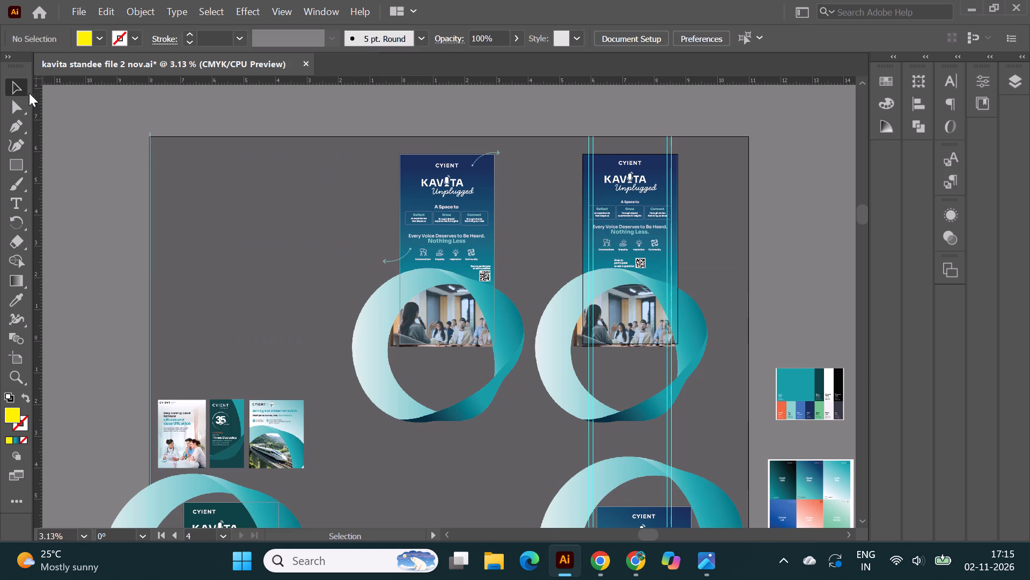
click(23, 90)
click(246, 307)
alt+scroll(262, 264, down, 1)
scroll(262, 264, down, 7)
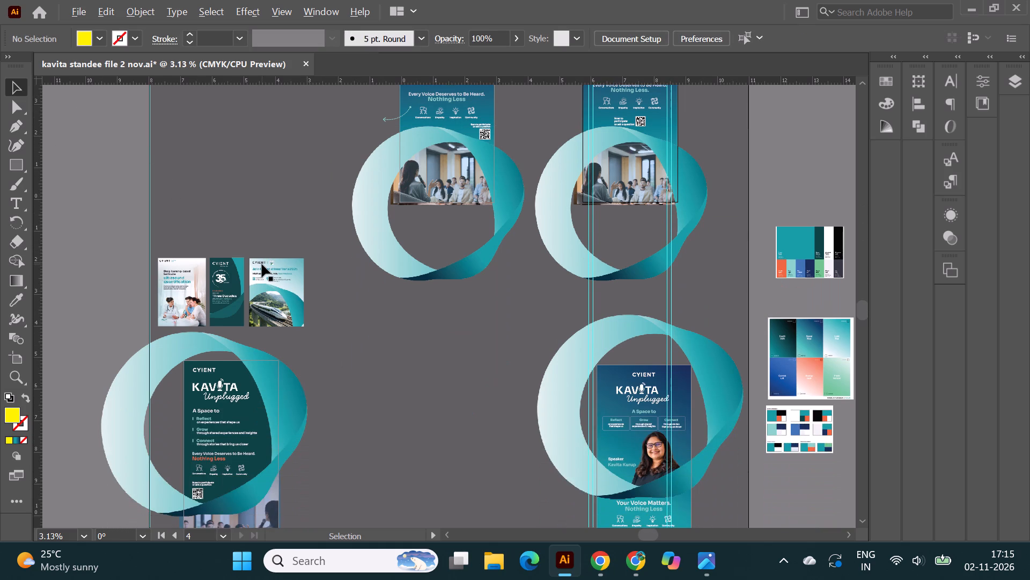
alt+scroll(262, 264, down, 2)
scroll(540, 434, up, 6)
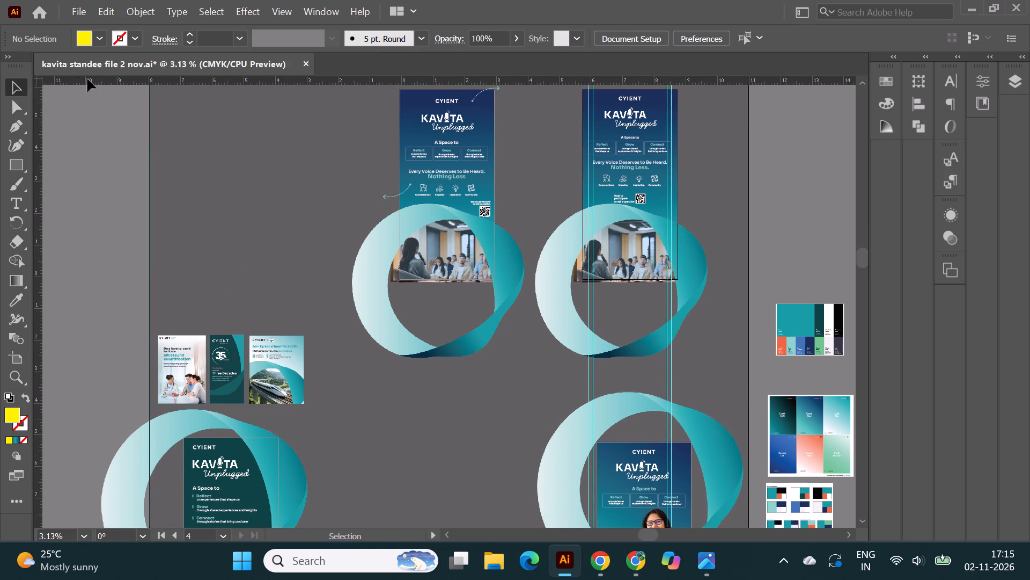
Save the document as a separate Adobe Illustrator file named "kavita standee file 2 nov." in the Downloads folder.
click(74, 9)
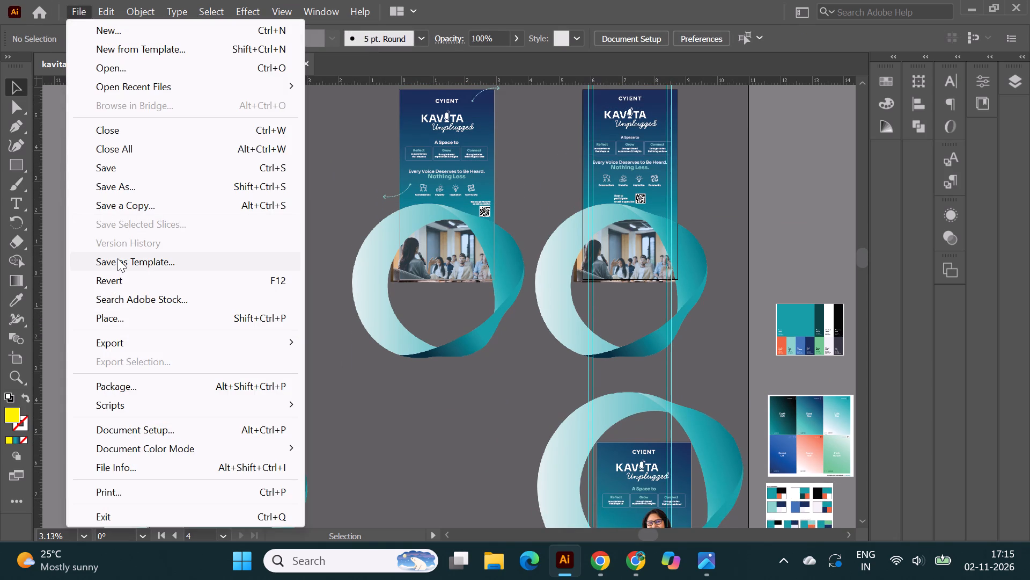
click(123, 190)
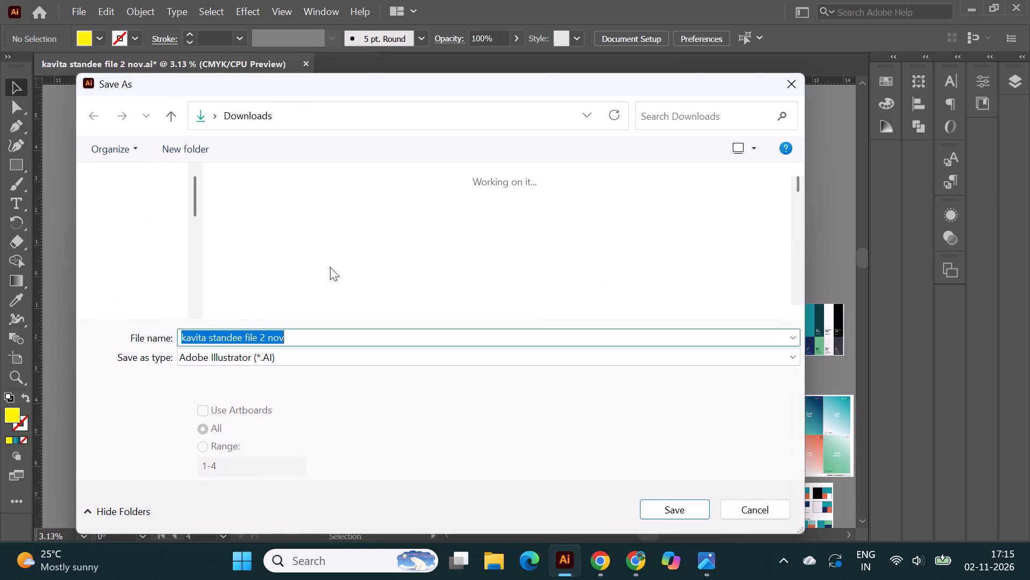
click(295, 341)
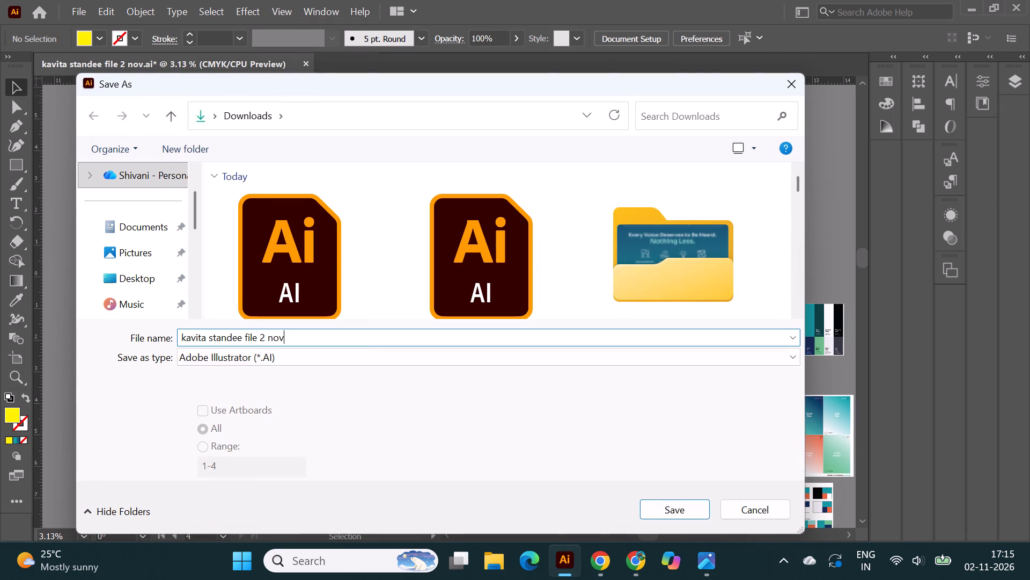
scroll(144, 293, down, 1)
click(145, 262)
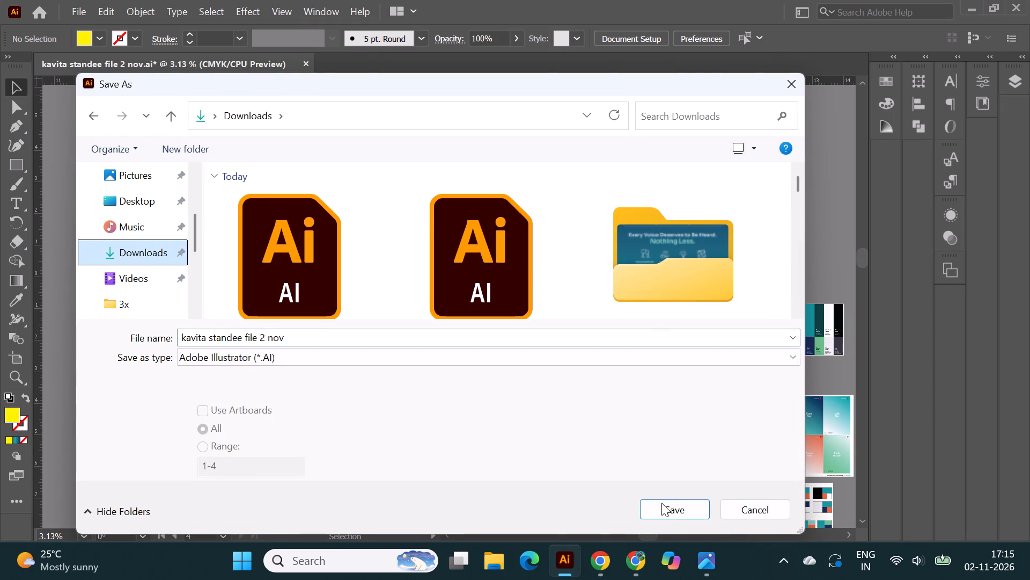
click(664, 508)
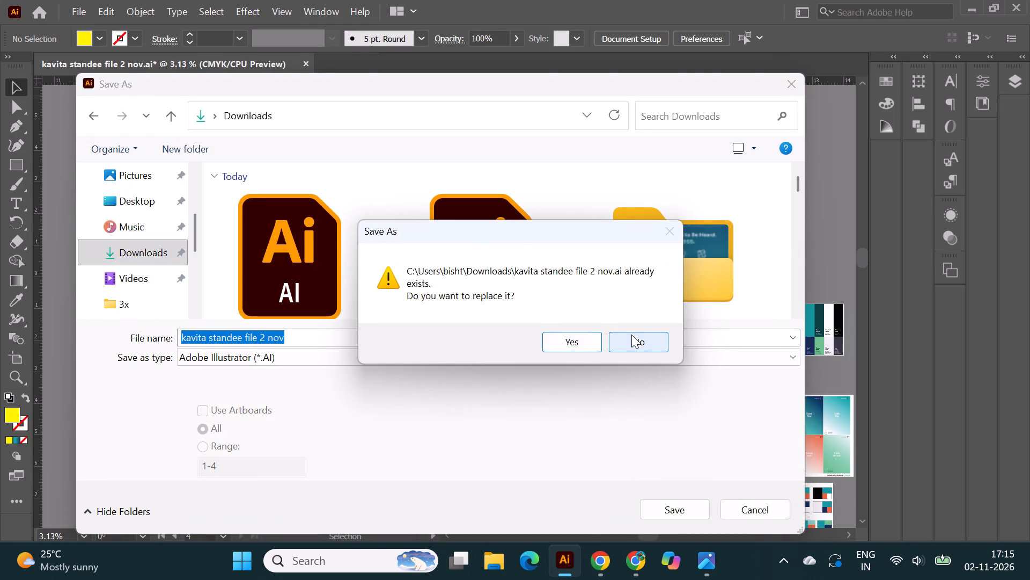
click(631, 335)
click(334, 341)
click(294, 338)
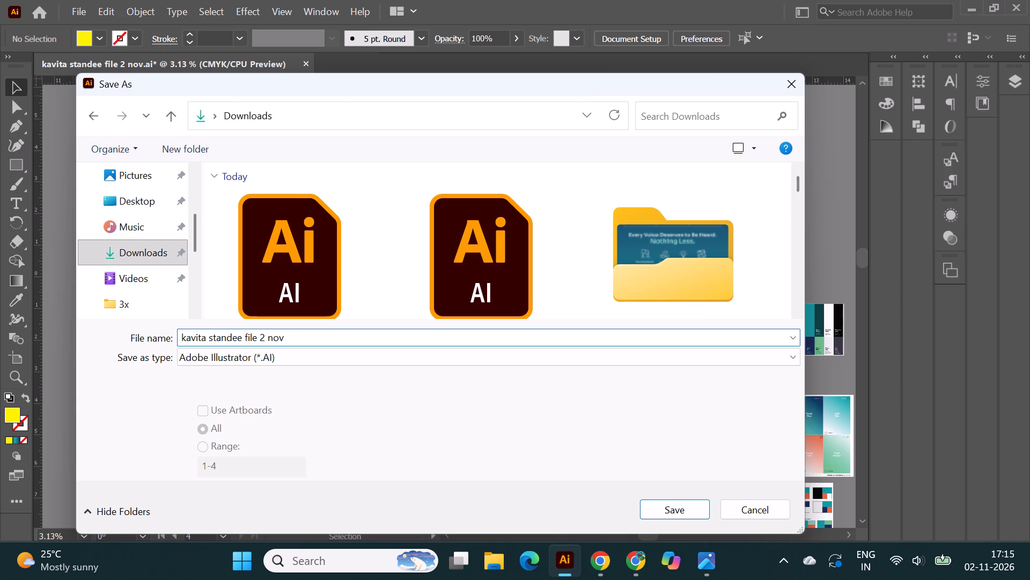
click(304, 339)
key(period)
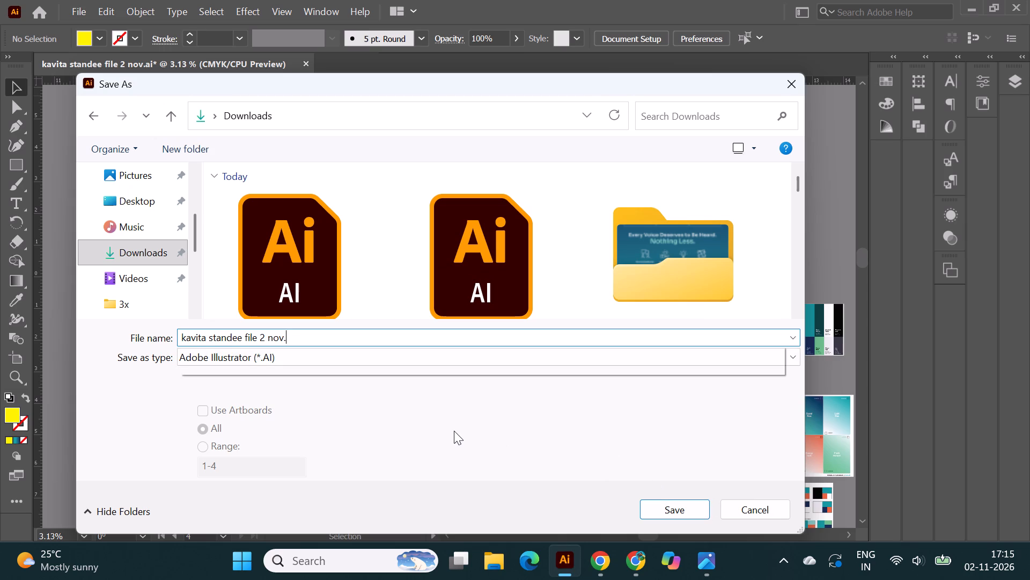
click(656, 509)
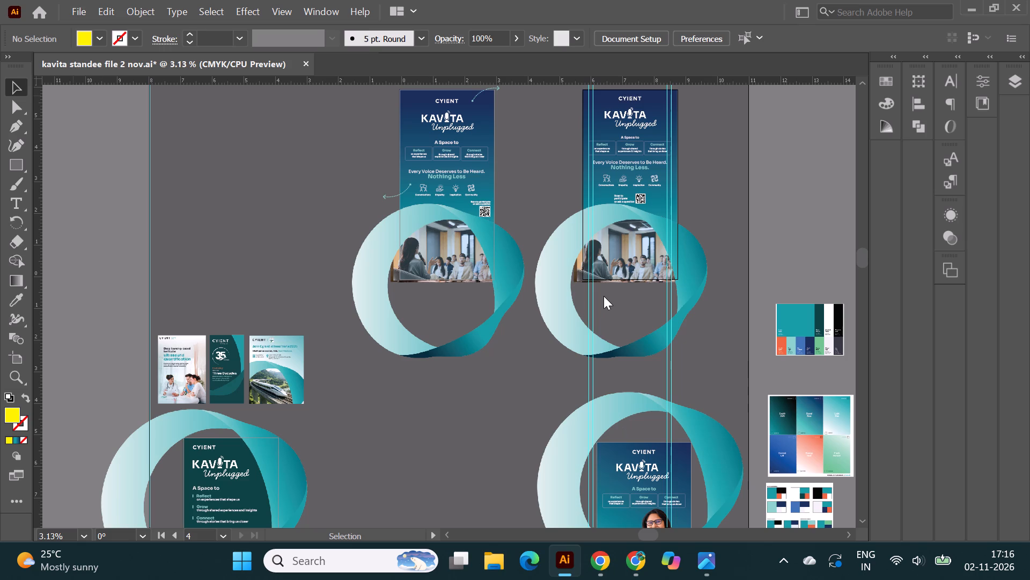
click(580, 502)
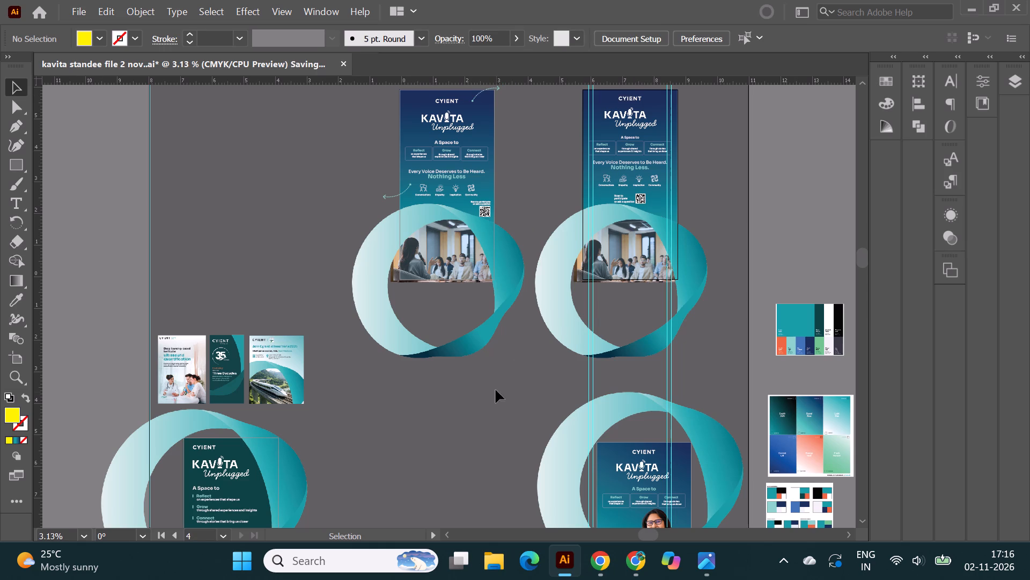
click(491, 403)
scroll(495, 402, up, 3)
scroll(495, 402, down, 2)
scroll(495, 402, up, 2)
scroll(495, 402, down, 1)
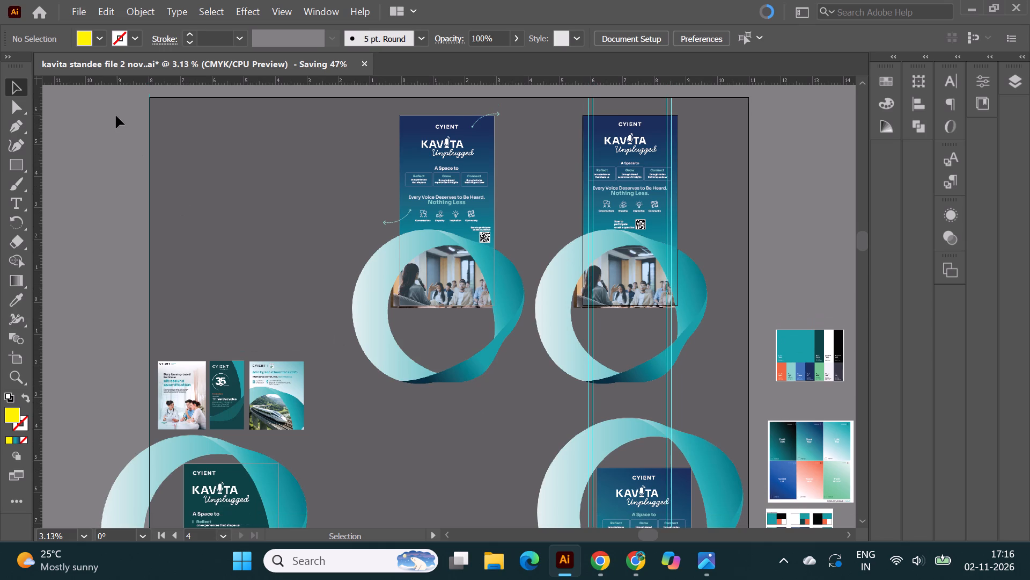
Switch to File Explorer and show the Downloads folder in a maximized window.
click(489, 579)
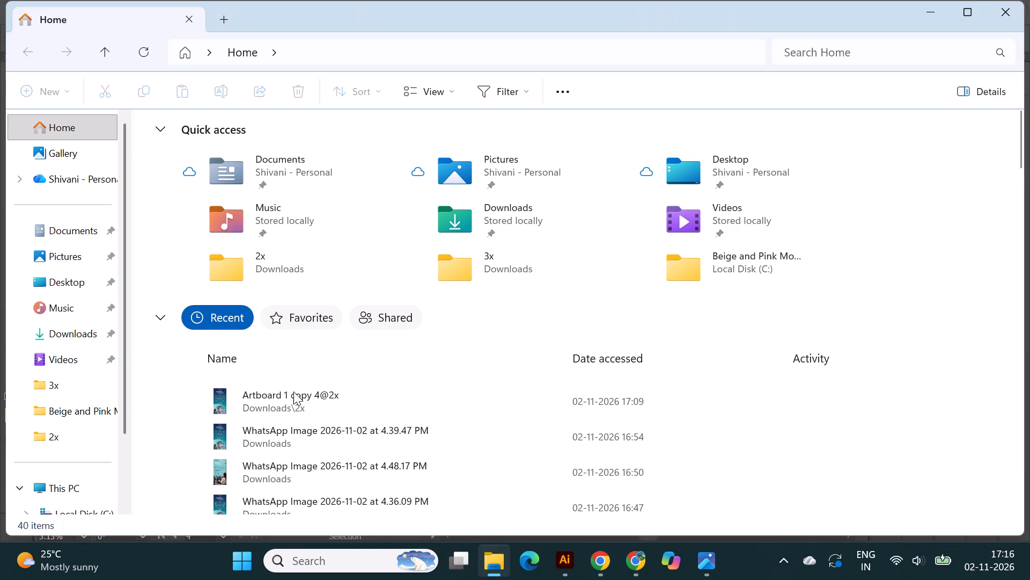
click(79, 332)
scroll(605, 336, up, 3)
click(966, 13)
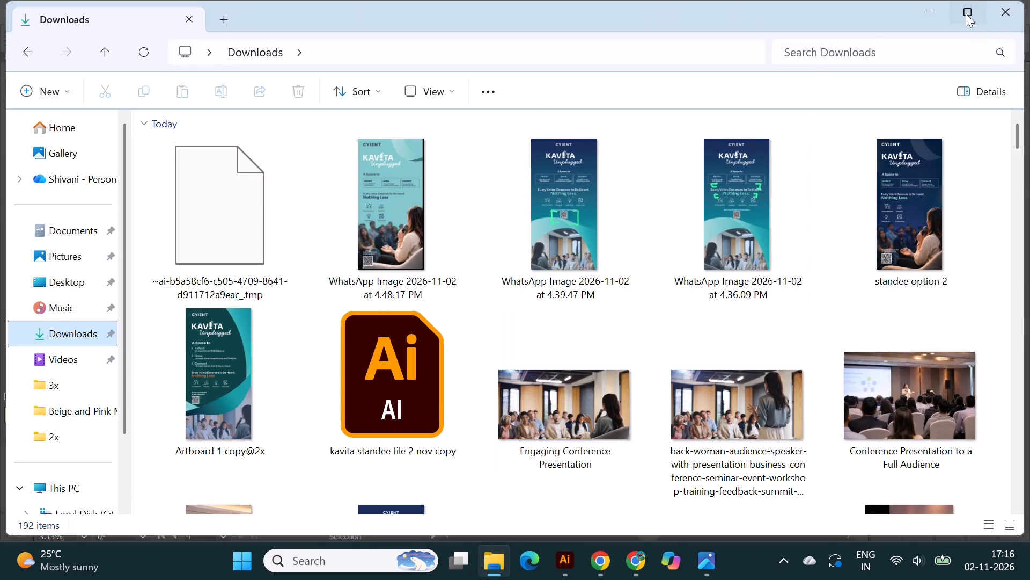
scroll(432, 286, up, 4)
click(91, 324)
scroll(364, 374, up, 4)
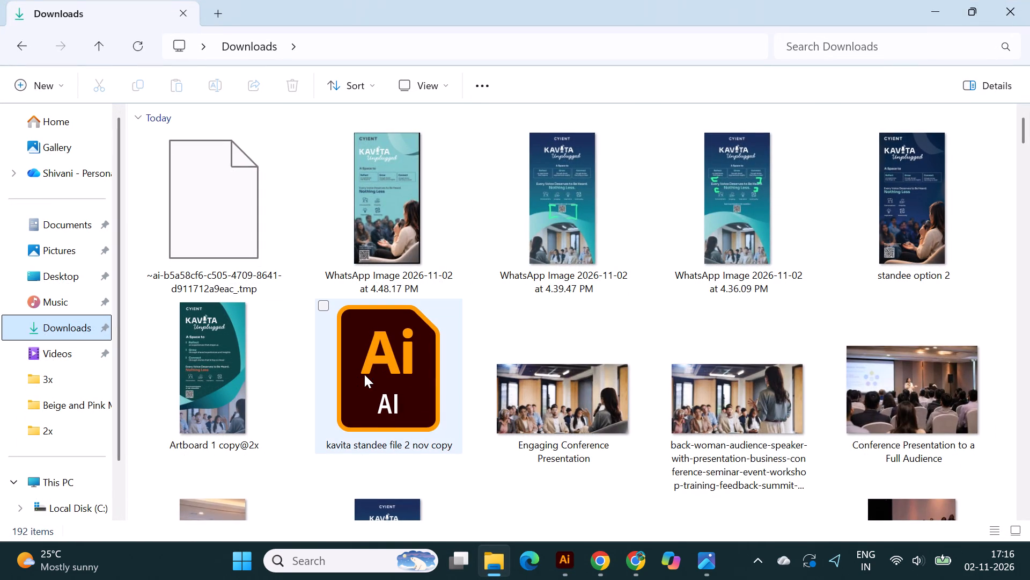
scroll(364, 374, up, 1)
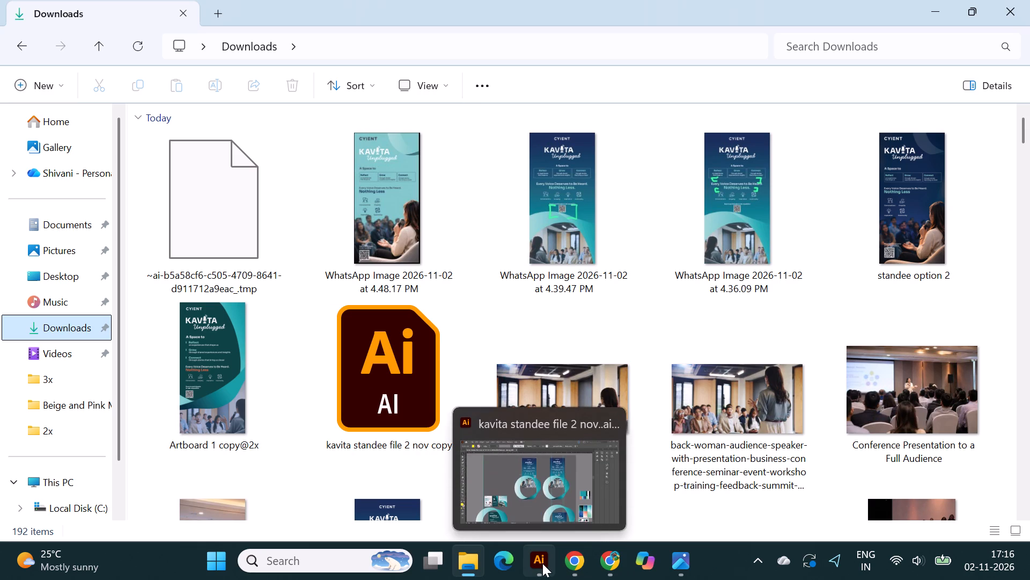
Delete the zipped "kavita standee file 2 nov_Folder" and the older "kavita standee file 2 nov" Illustrator file from Downloads.
scroll(615, 298, down, 4)
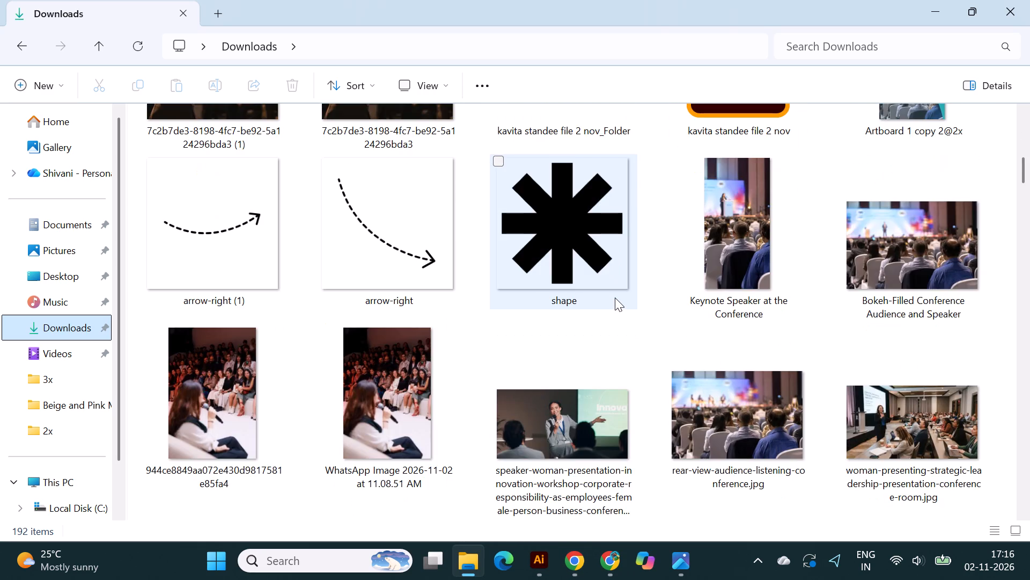
scroll(615, 298, up, 1)
click(566, 188)
key(Delete)
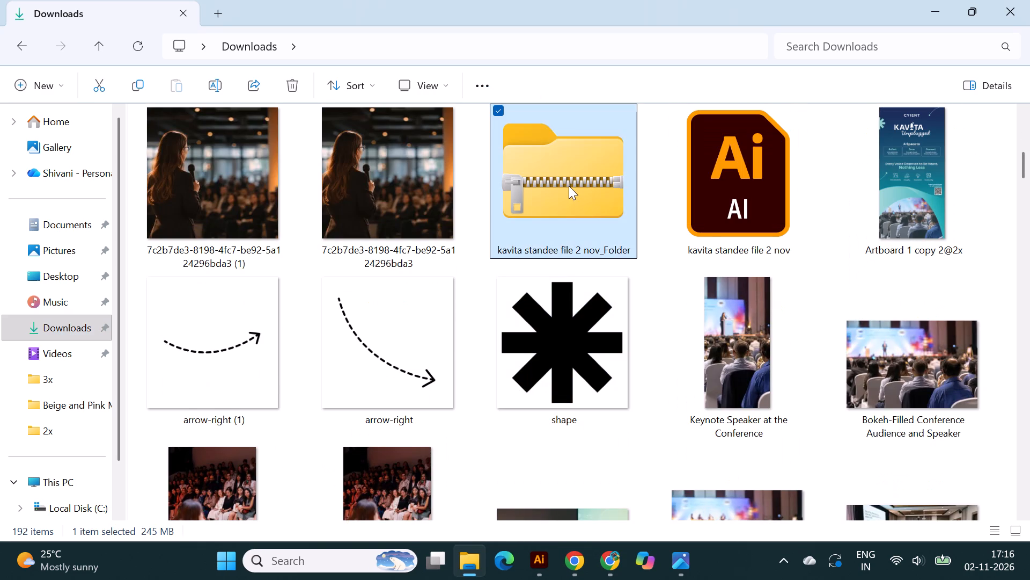
click(557, 211)
key(Delete)
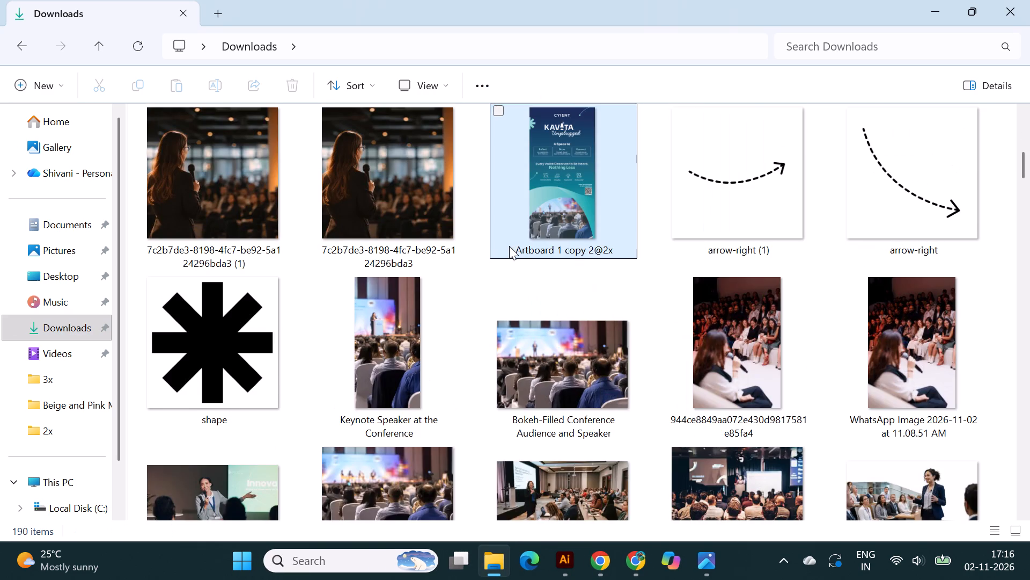
Delete the unzipped "kavita standee file 2 nov_Folder" folder from Downloads.
scroll(506, 248, down, 3)
scroll(503, 273, up, 1)
scroll(503, 273, down, 2)
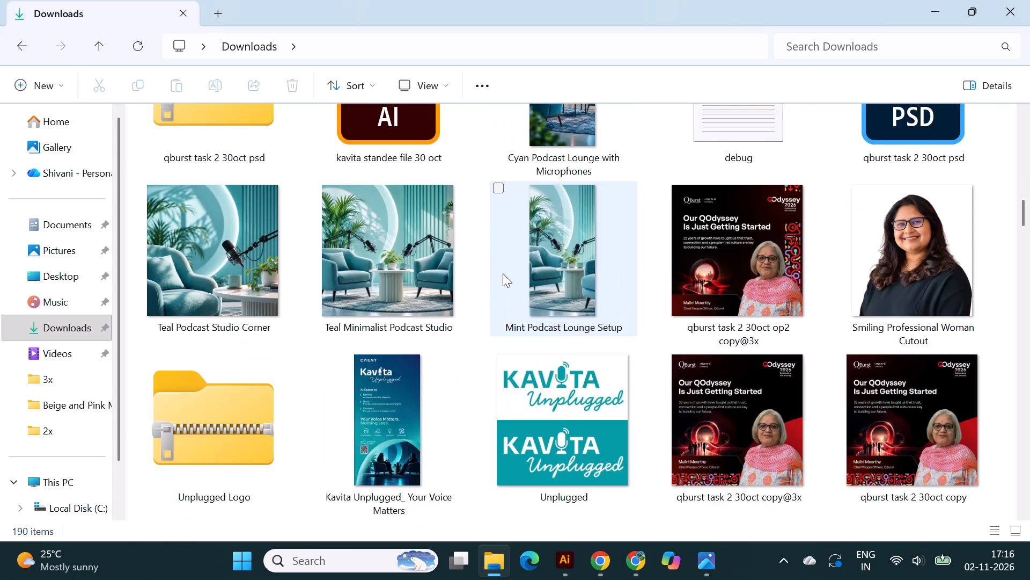
scroll(503, 273, up, 2)
click(716, 362)
key(Delete)
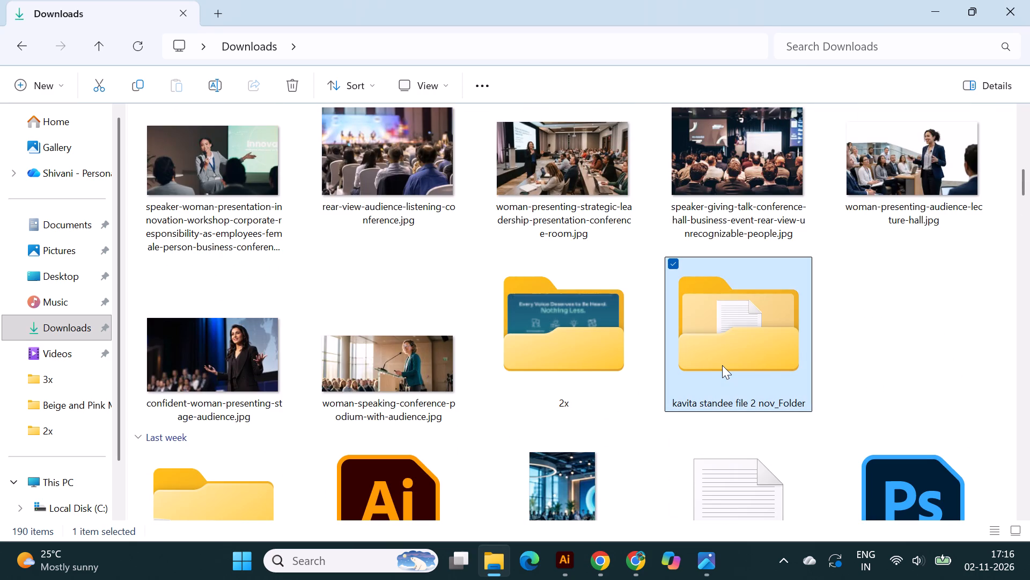
Look through Downloads for leftover standee files and check the newest files for the saved Illustrator document.
scroll(713, 366, up, 1)
scroll(776, 408, down, 1)
click(859, 375)
scroll(859, 375, down, 2)
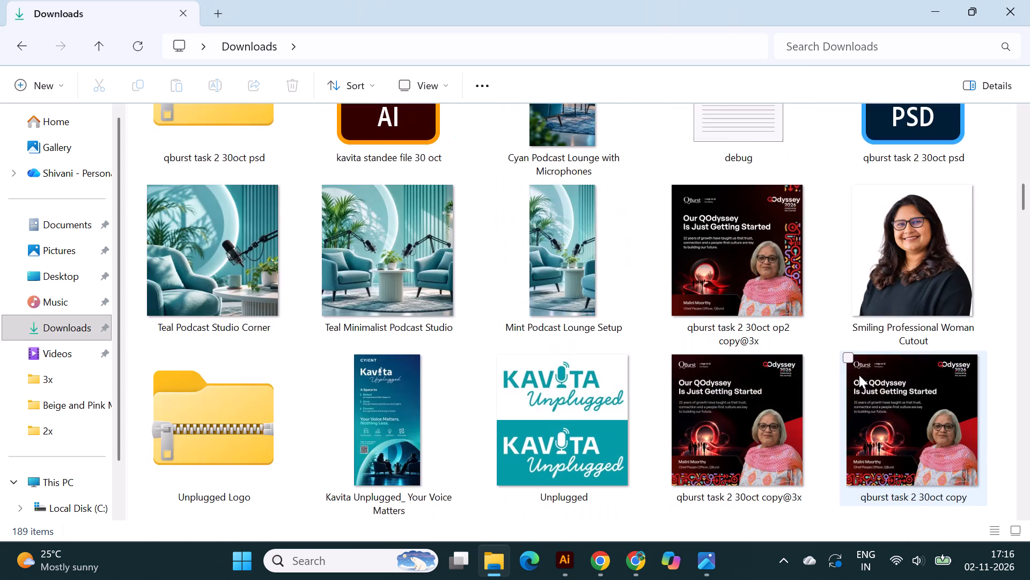
scroll(820, 375, up, 4)
click(74, 327)
scroll(508, 383, up, 2)
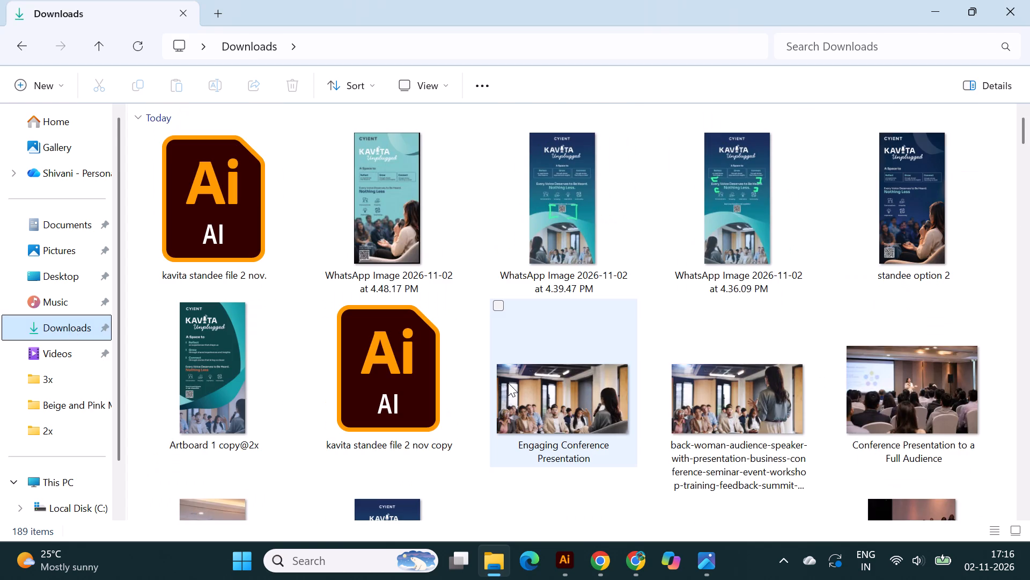
scroll(508, 383, up, 3)
Switch to Illustrator and package the document into "kavita standee file 2 nov._Folder" in Downloads, with copied links, copied fonts and a report.
click(563, 562)
click(74, 15)
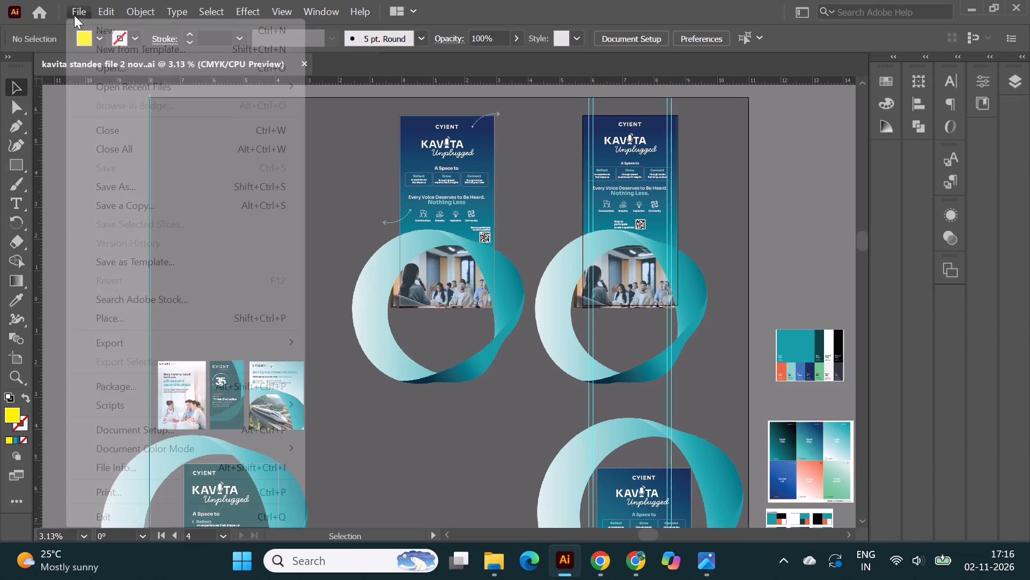
click(124, 383)
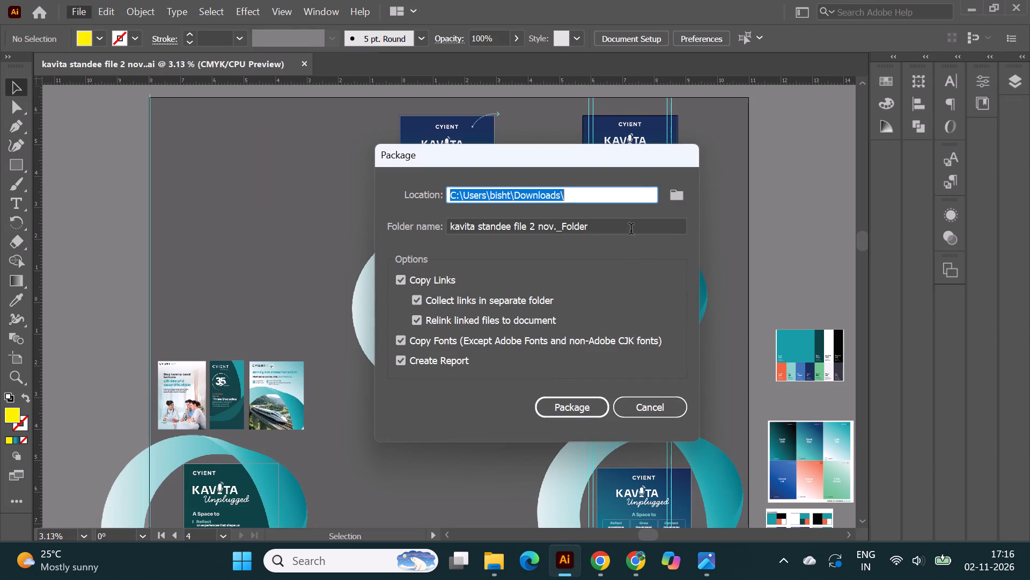
click(573, 405)
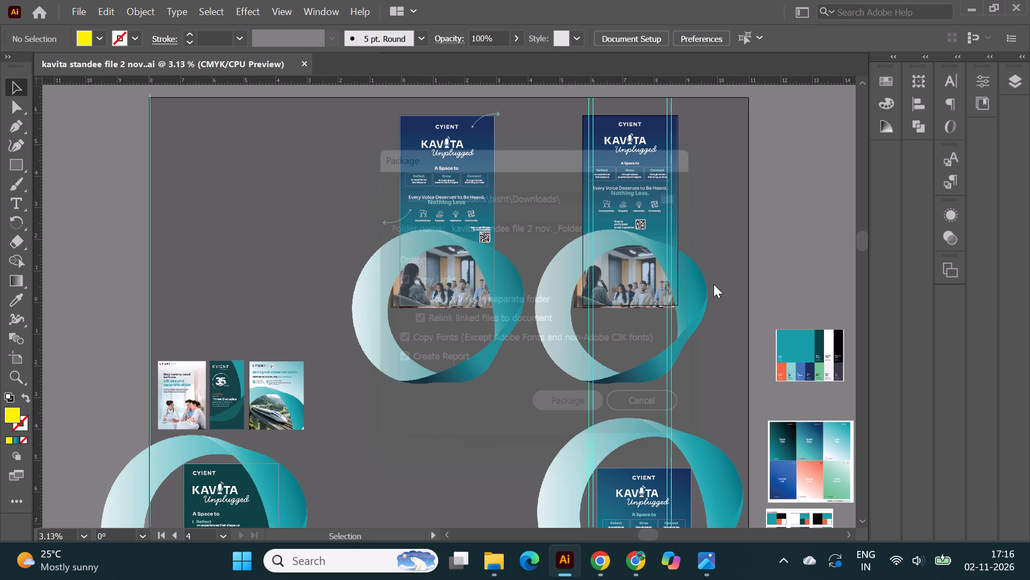
scroll(489, 307, up, 4)
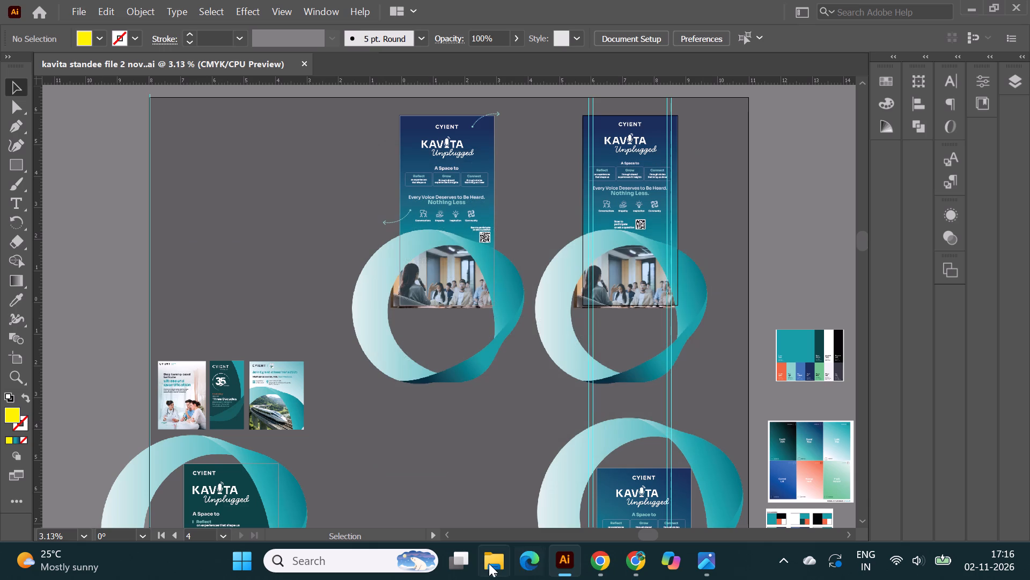
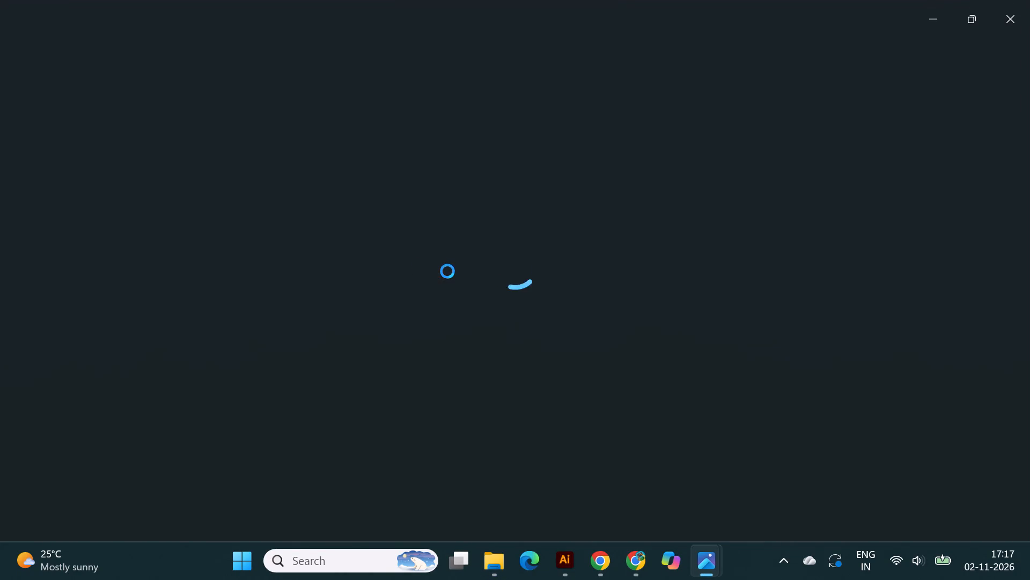
click(447, 271)
scroll(480, 260, up, 6)
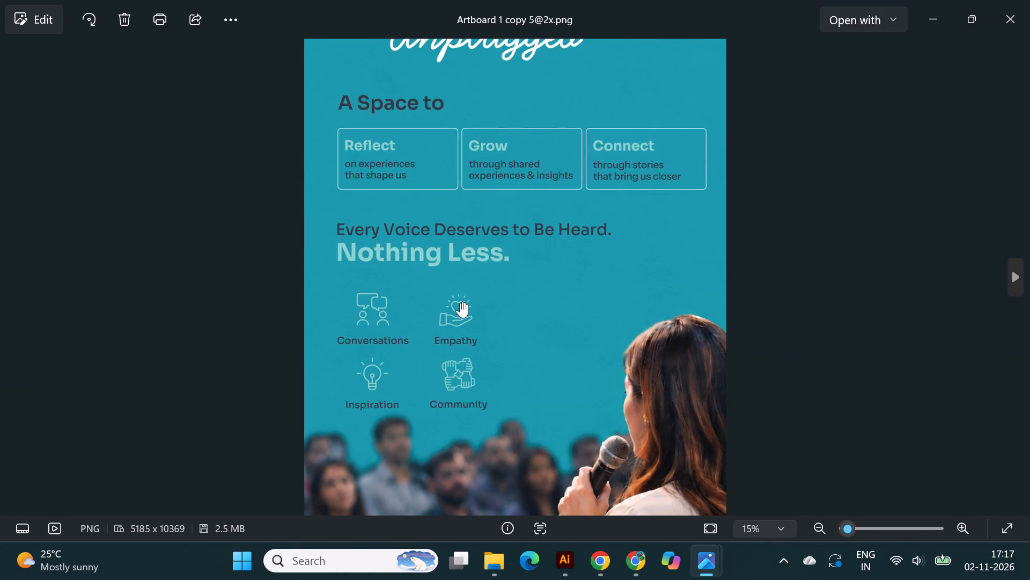
scroll(460, 302, up, 2)
scroll(452, 305, down, 20)
scroll(452, 269, up, 5)
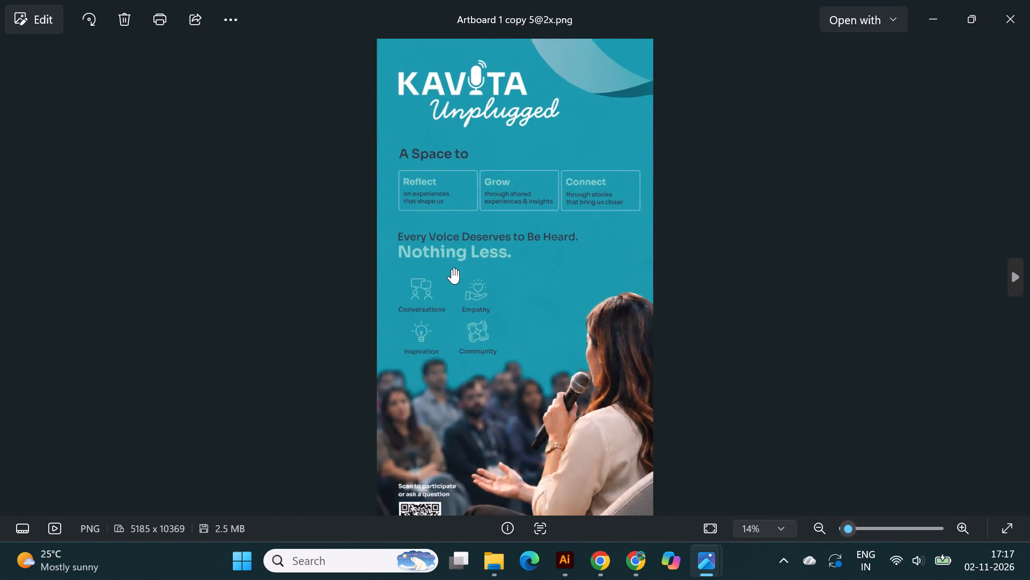
scroll(452, 269, down, 11)
click(1020, 275)
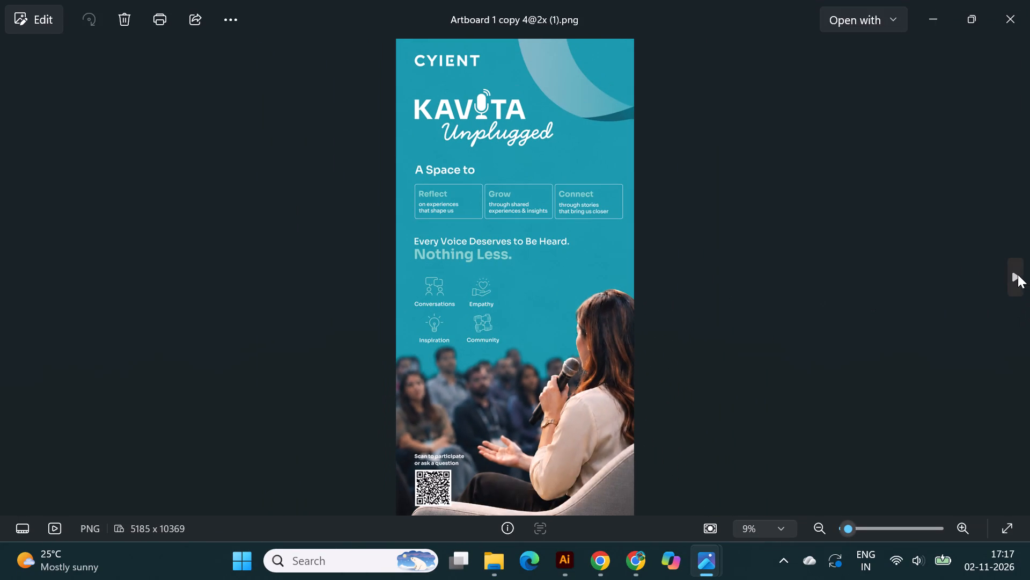
Examine the exported "Artboard 1 copy 4@2x (1)" standee image up close, checking the headline, the three boxes, tagline and icons.
scroll(521, 269, up, 7)
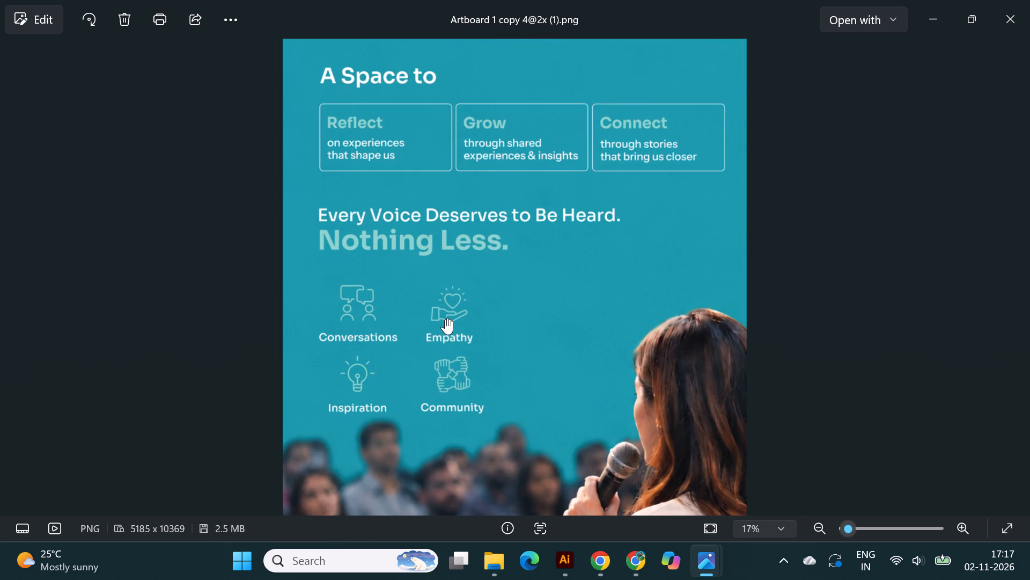
scroll(445, 319, down, 20)
click(808, 335)
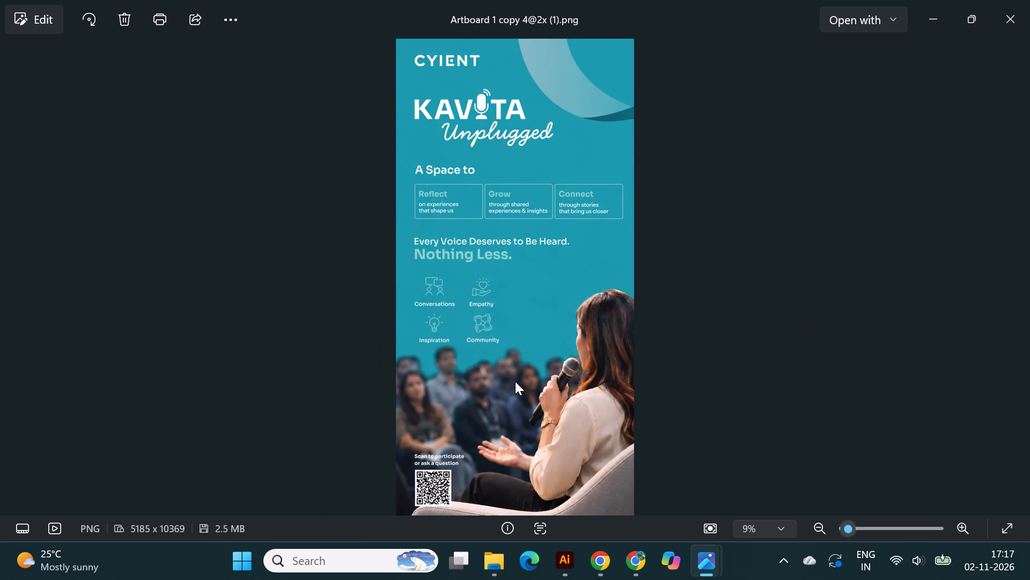
scroll(512, 386, up, 8)
scroll(512, 386, down, 17)
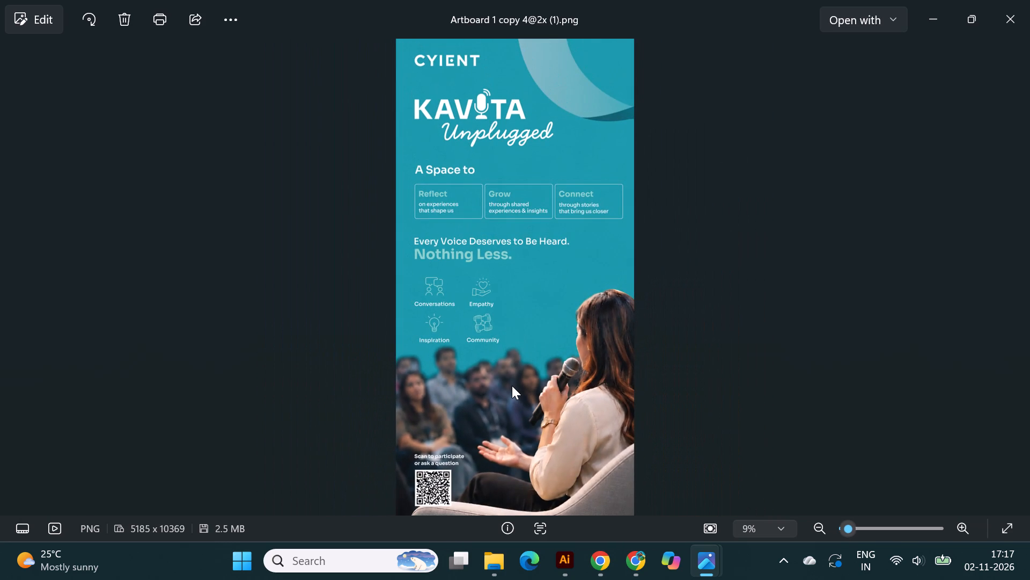
scroll(512, 386, down, 13)
click(804, 324)
scroll(466, 122, up, 5)
scroll(528, 274, up, 7)
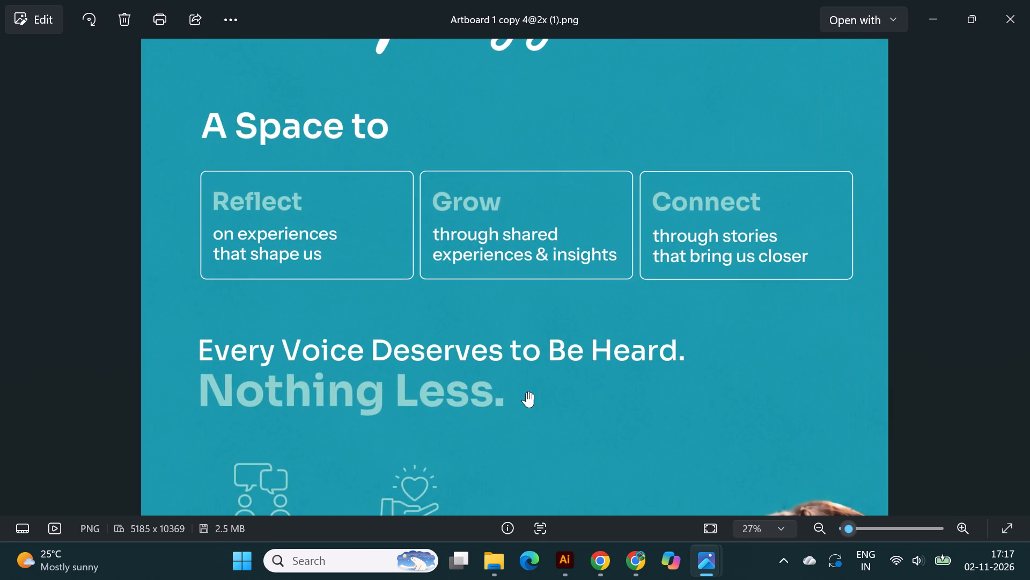
drag(526, 392, 519, 180)
scroll(503, 262, down, 4)
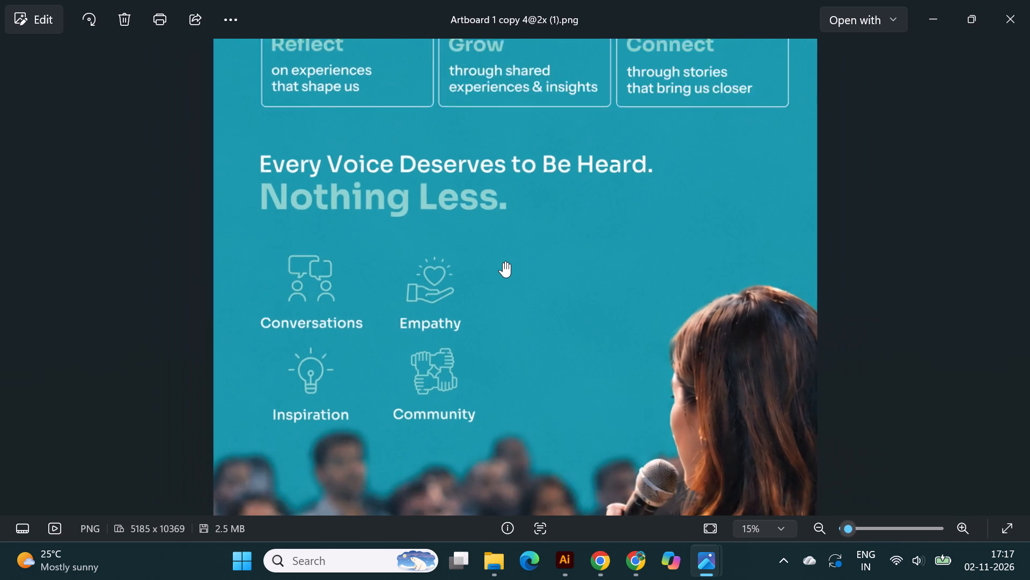
scroll(503, 262, down, 17)
click(754, 318)
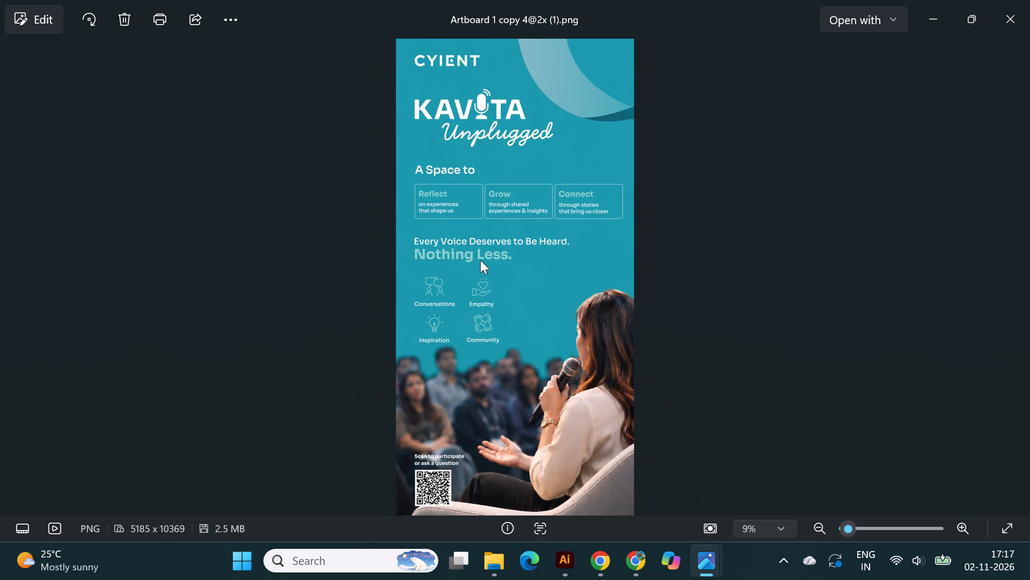
scroll(480, 259, up, 8)
scroll(480, 259, down, 10)
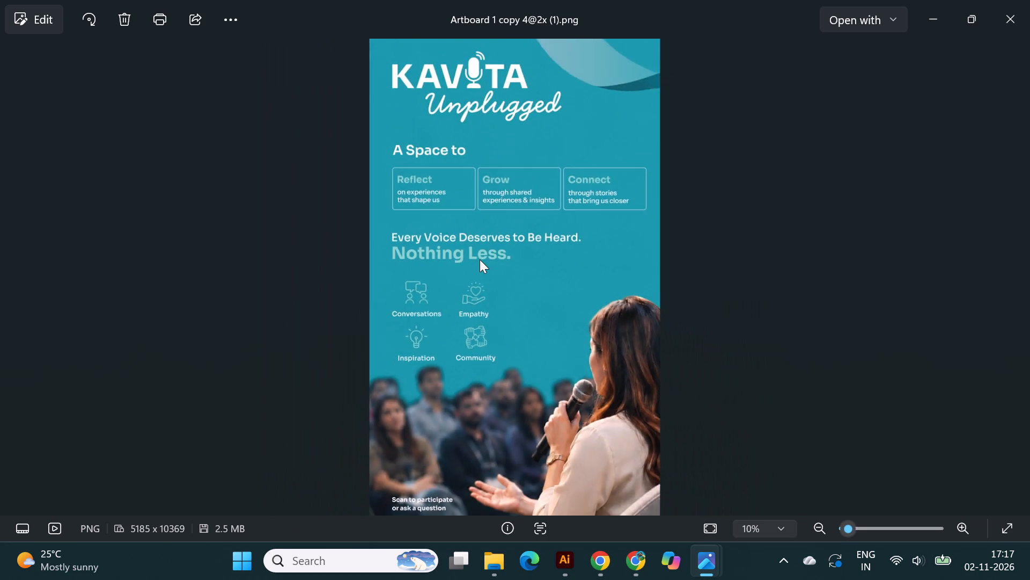
scroll(480, 259, down, 9)
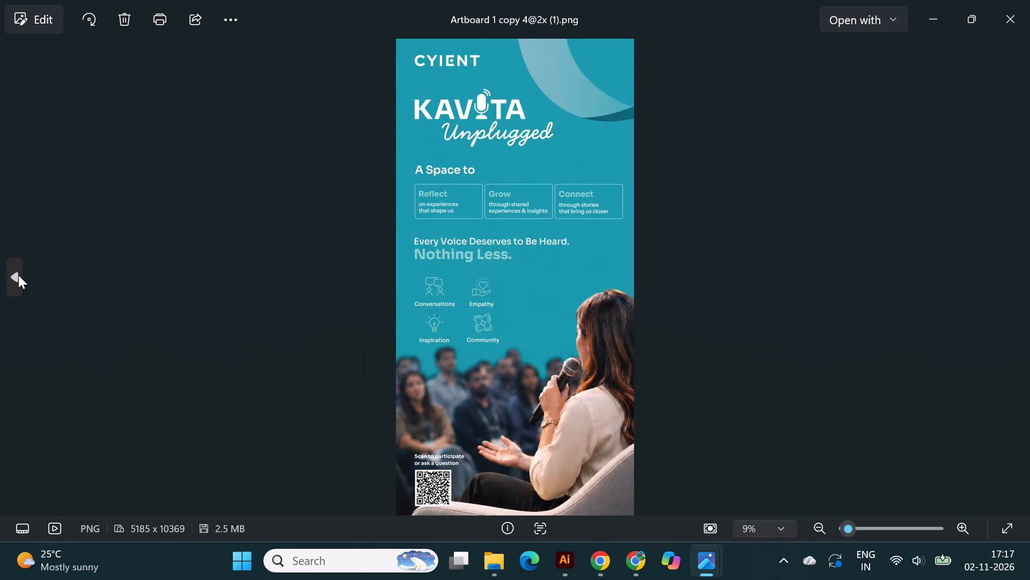
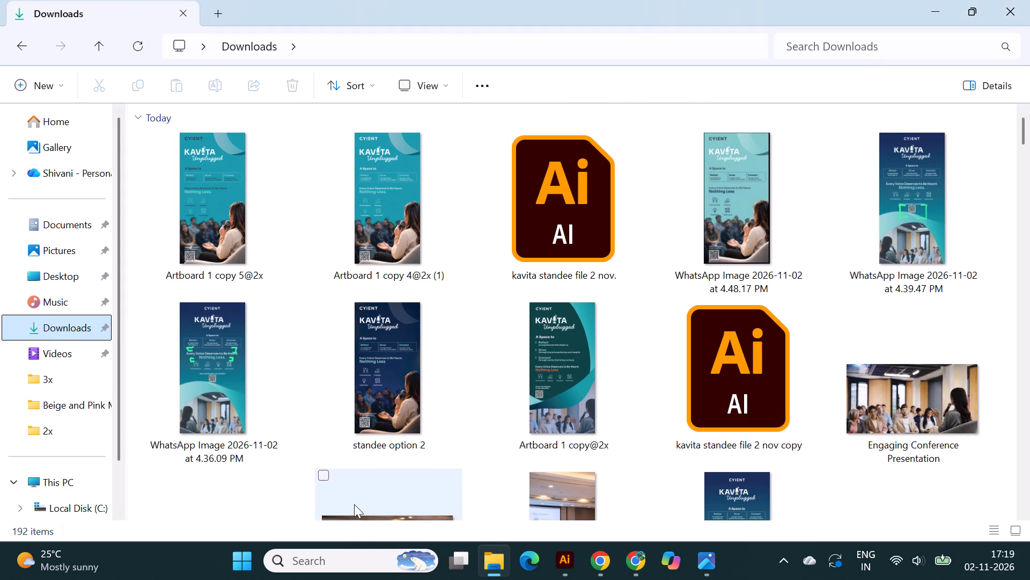
Launch Adobe Photoshop from the Windows search.
click(331, 563)
click(416, 139)
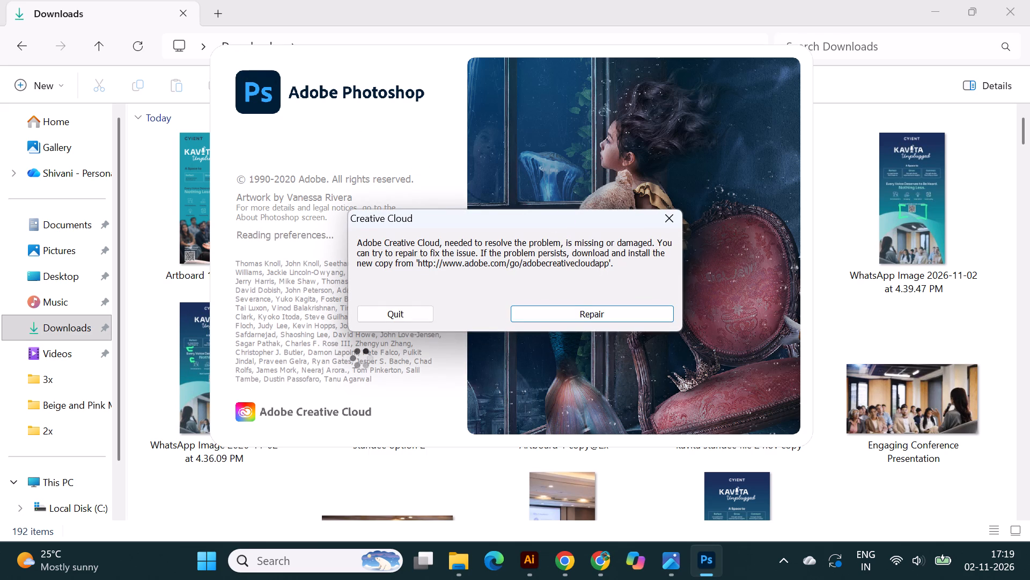
Dismiss the Creative Cloud error dialog by choosing to quit rather than repair.
click(386, 319)
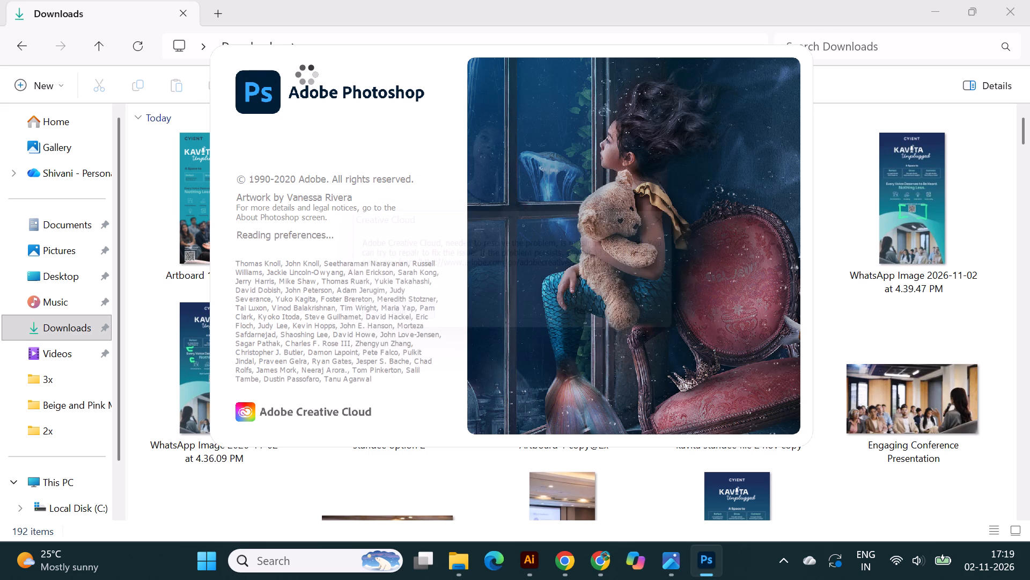